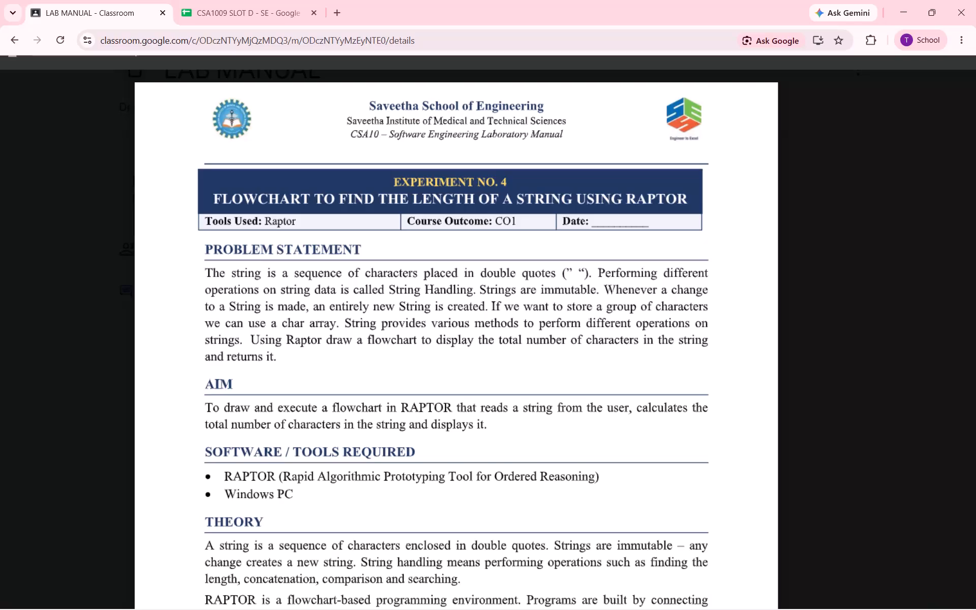
Look through Experiments 4 and 5 in the lab manual, including their RAPTOR procedures, figures and viva questions.
scroll(555, 355, down, 13)
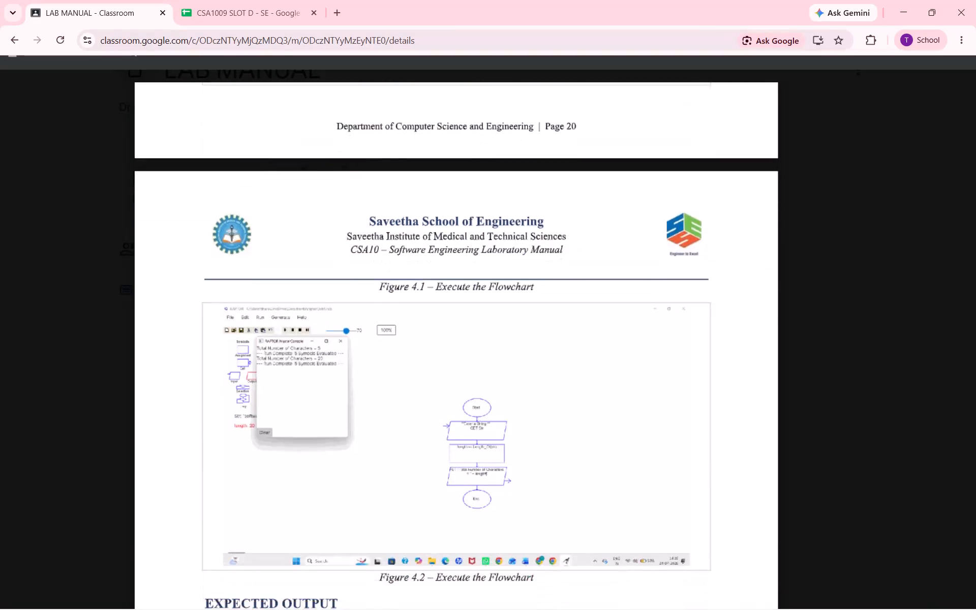
scroll(555, 355, down, 11)
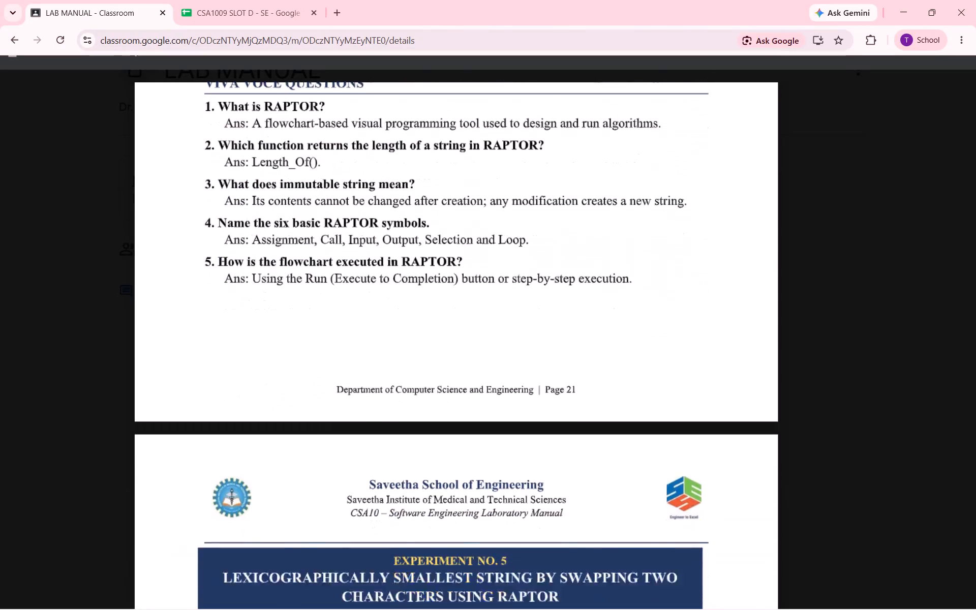
scroll(555, 355, down, 10)
scroll(555, 355, up, 5)
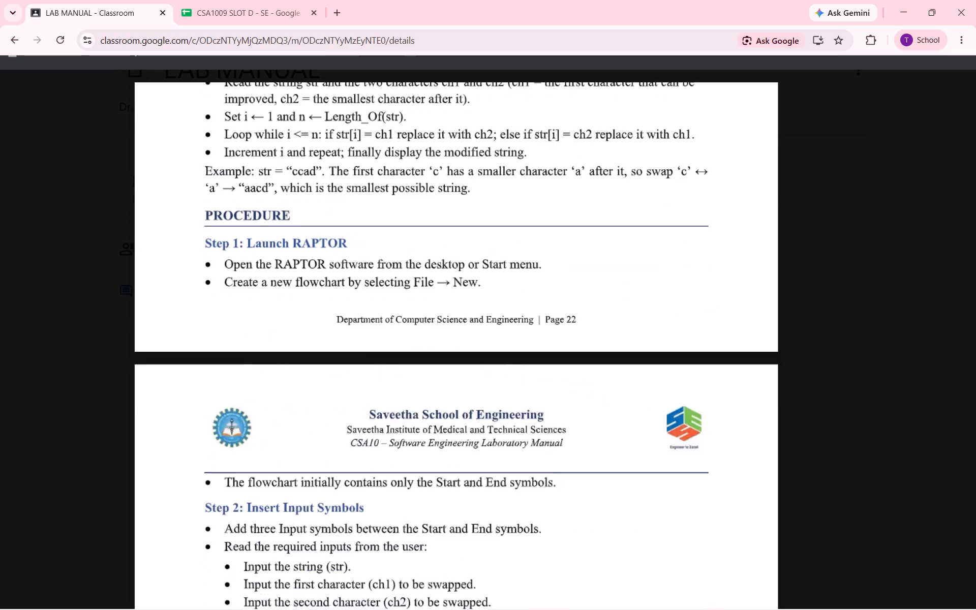
scroll(555, 355, down, 7)
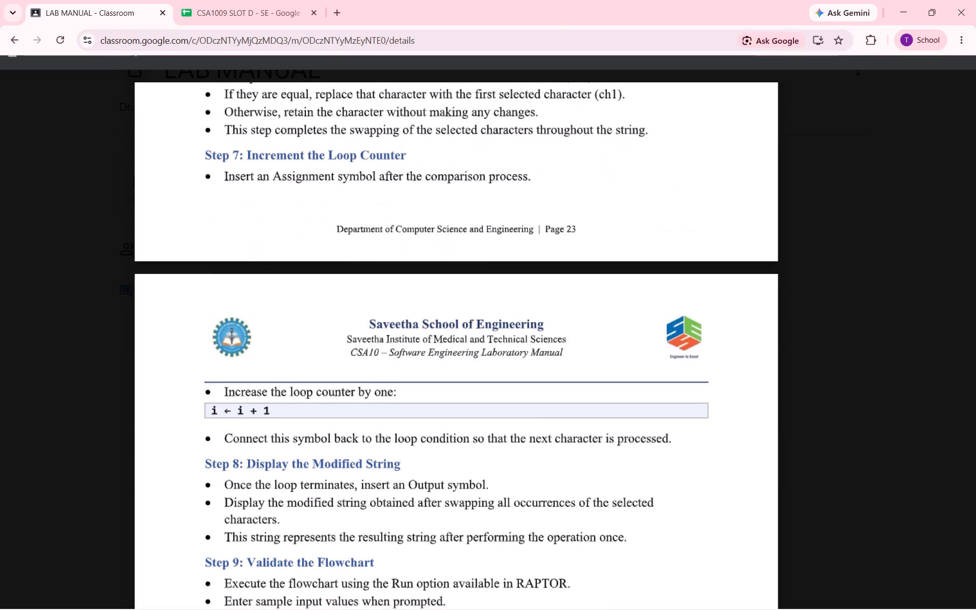
scroll(555, 355, down, 7)
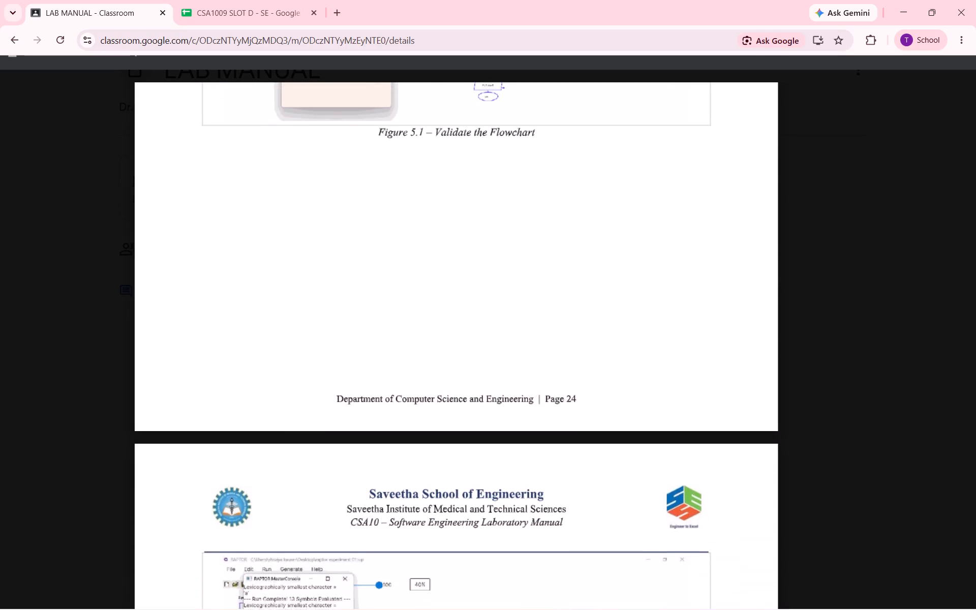
scroll(555, 355, down, 8)
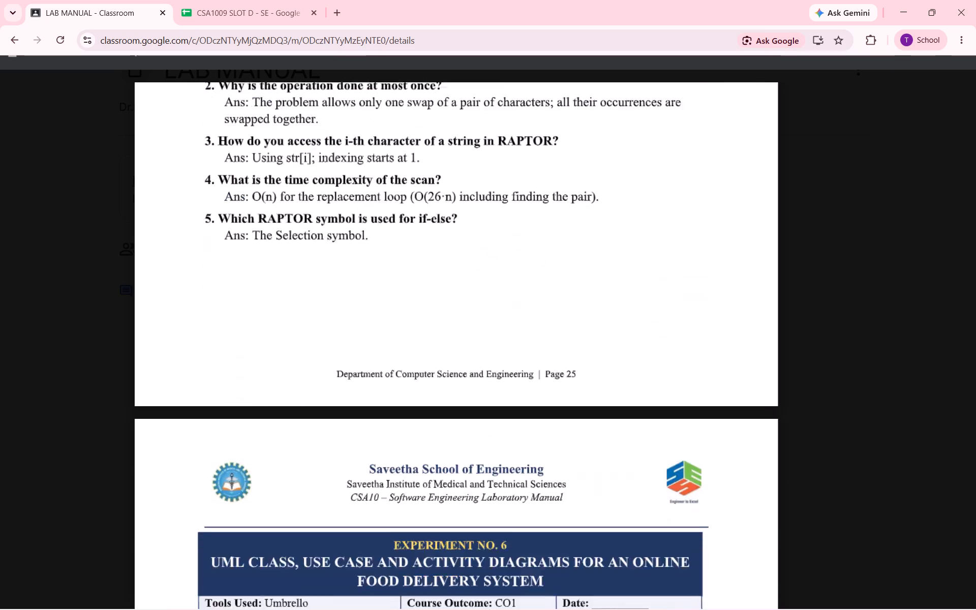
Read through Experiment 6 on UML diagrams for an Online Food Delivery System, from problem statement to expected output.
scroll(555, 355, down, 10)
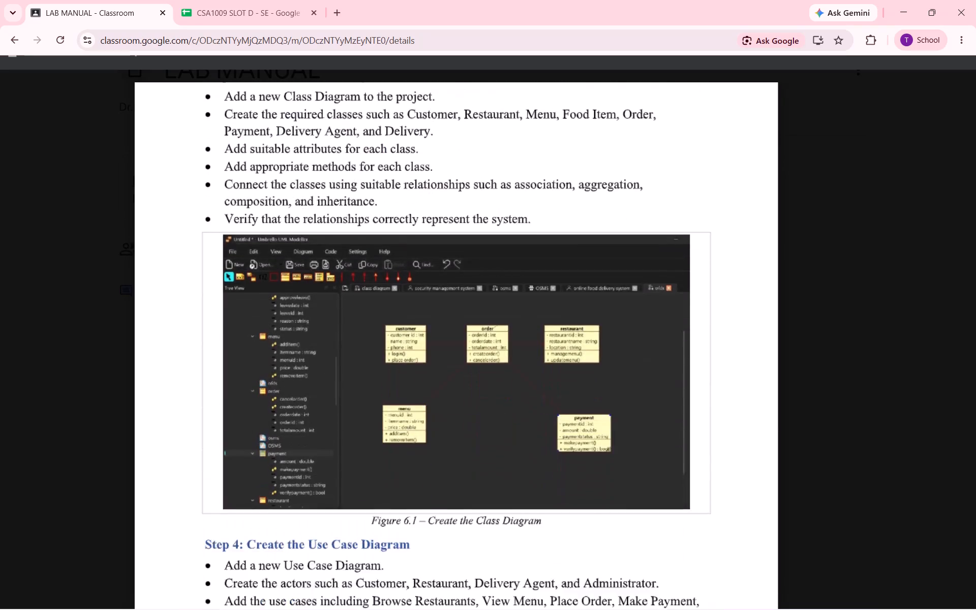
scroll(555, 355, up, 2)
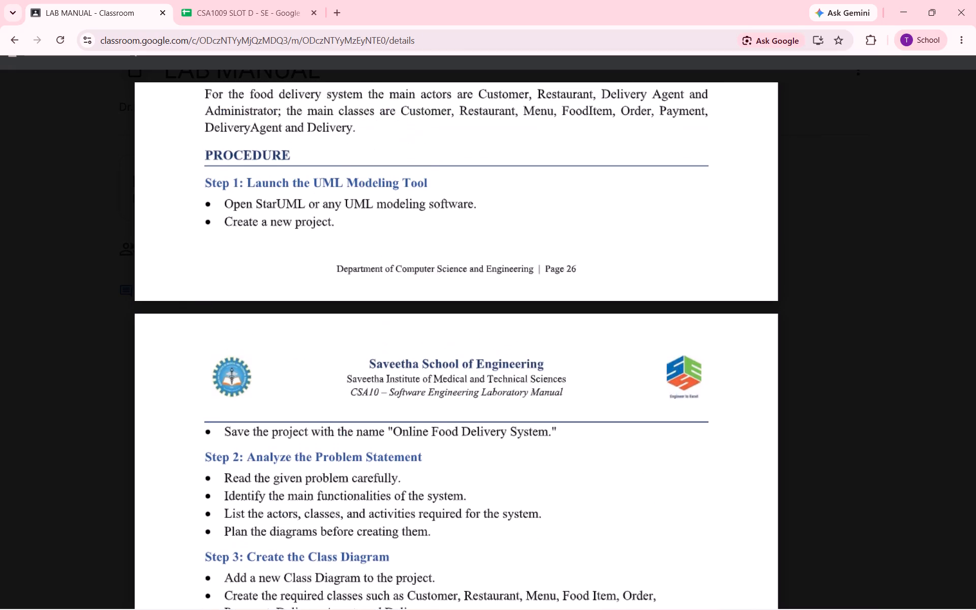
scroll(555, 355, up, 3)
scroll(555, 355, down, 1)
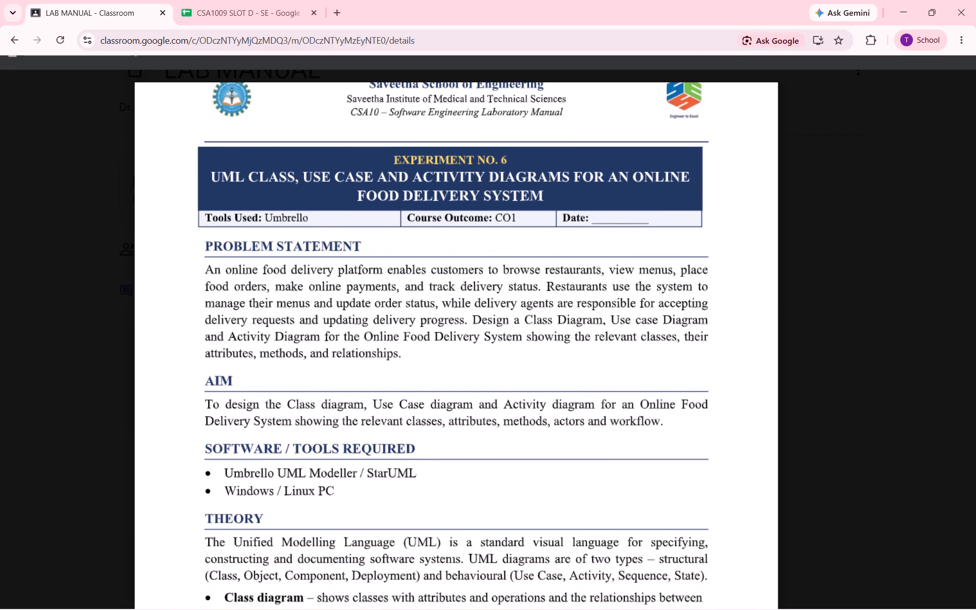
scroll(555, 355, down, 6)
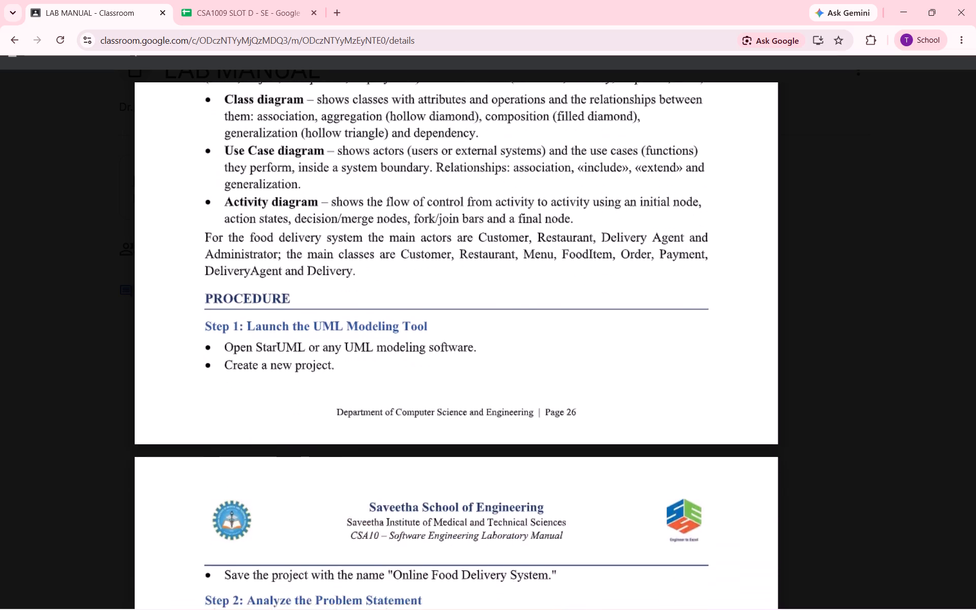
scroll(555, 355, down, 9)
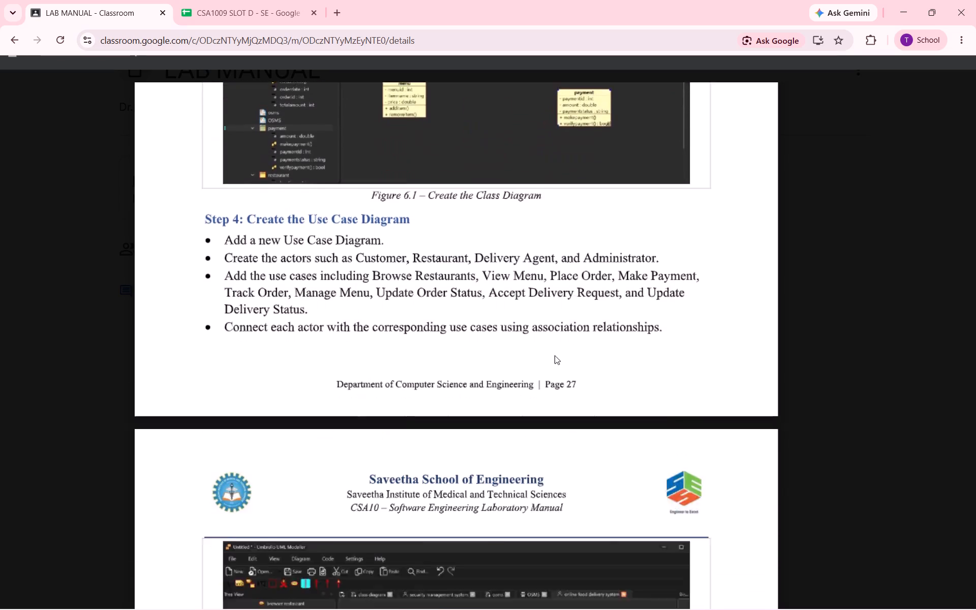
scroll(555, 355, down, 4)
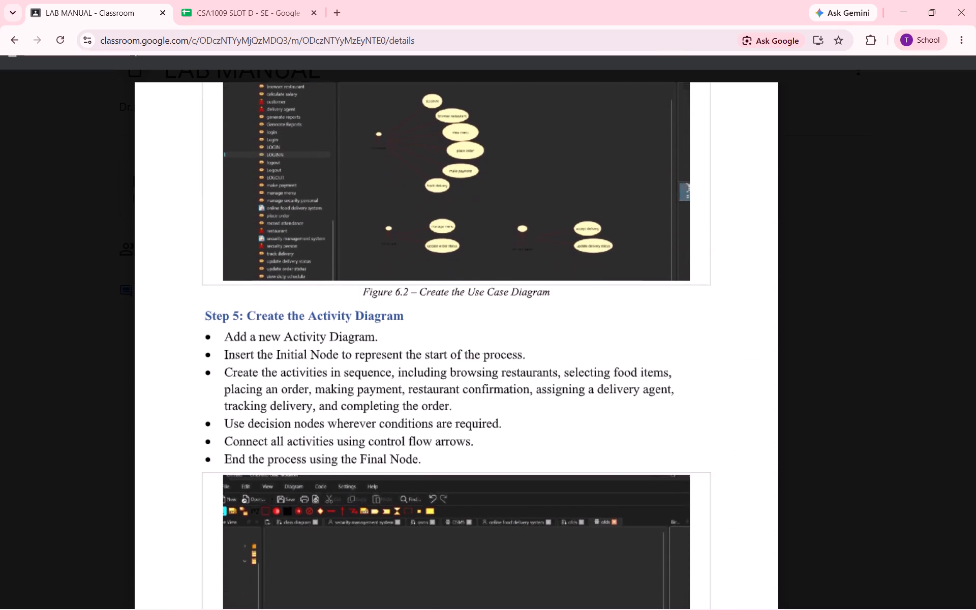
scroll(555, 355, down, 9)
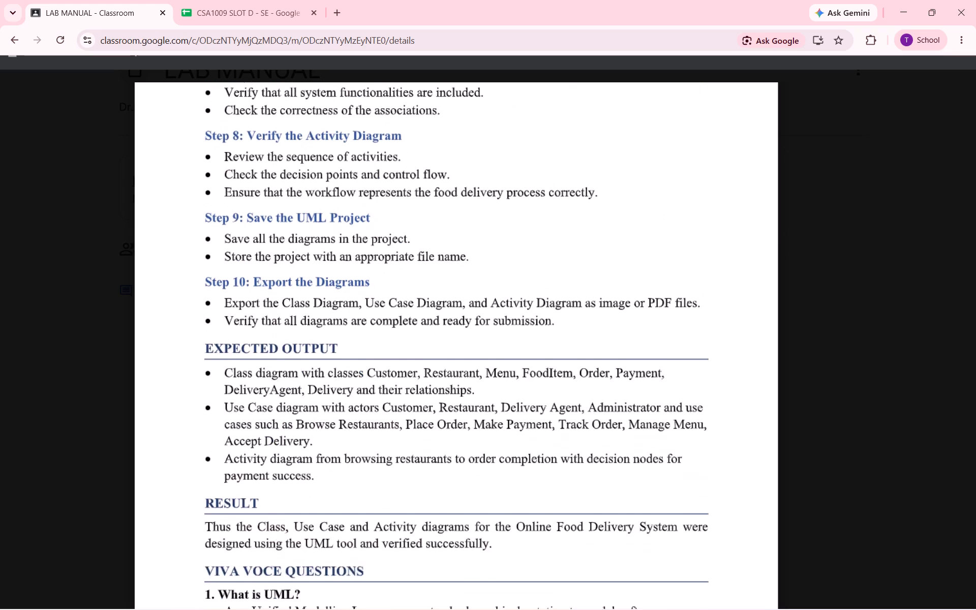
scroll(555, 355, down, 4)
Review Experiment 6 again, examining its verification steps, diagram figures, theory and the use case and activity diagram instructions.
scroll(555, 355, up, 6)
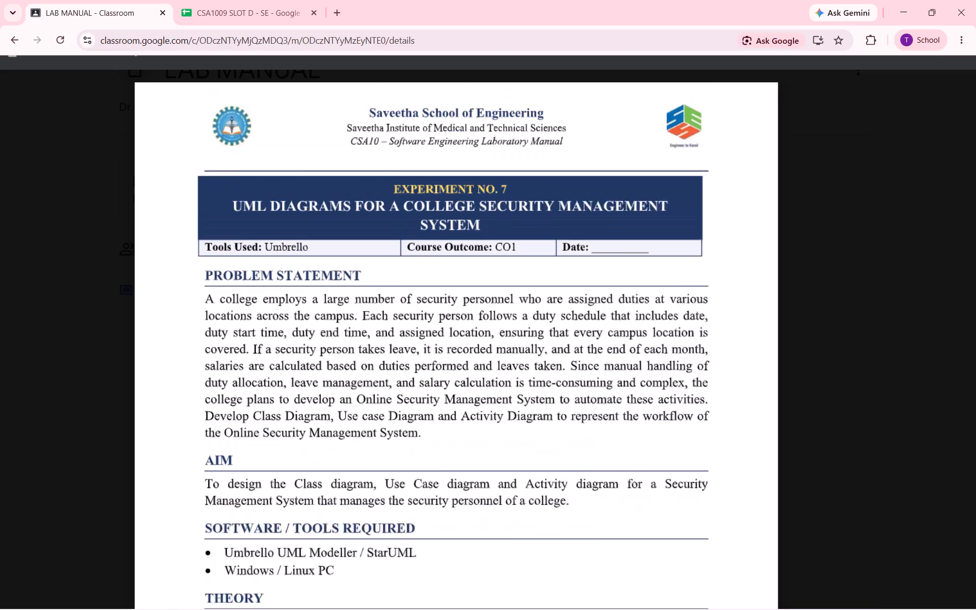
scroll(555, 355, up, 5)
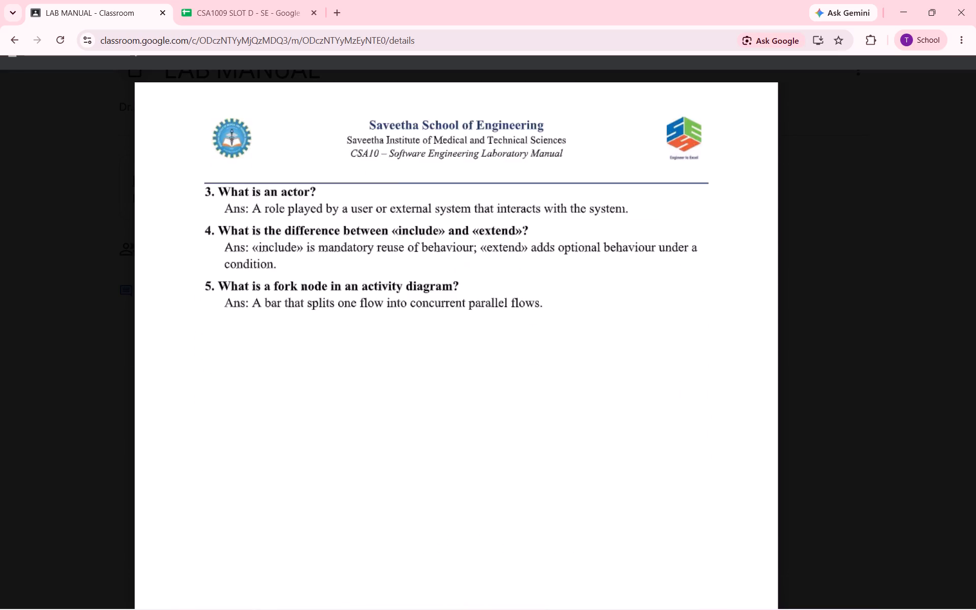
scroll(555, 355, up, 3)
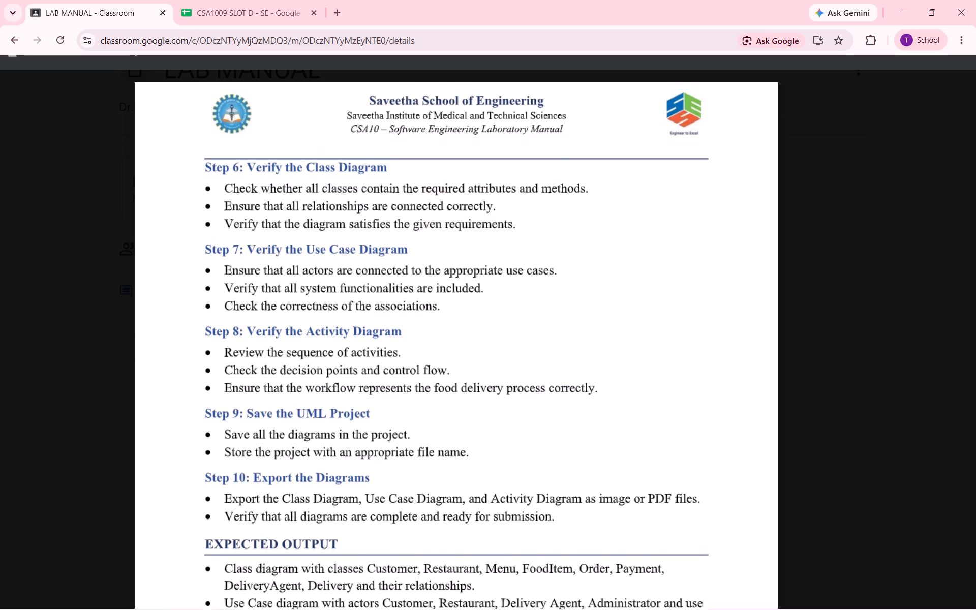
scroll(555, 355, up, 4)
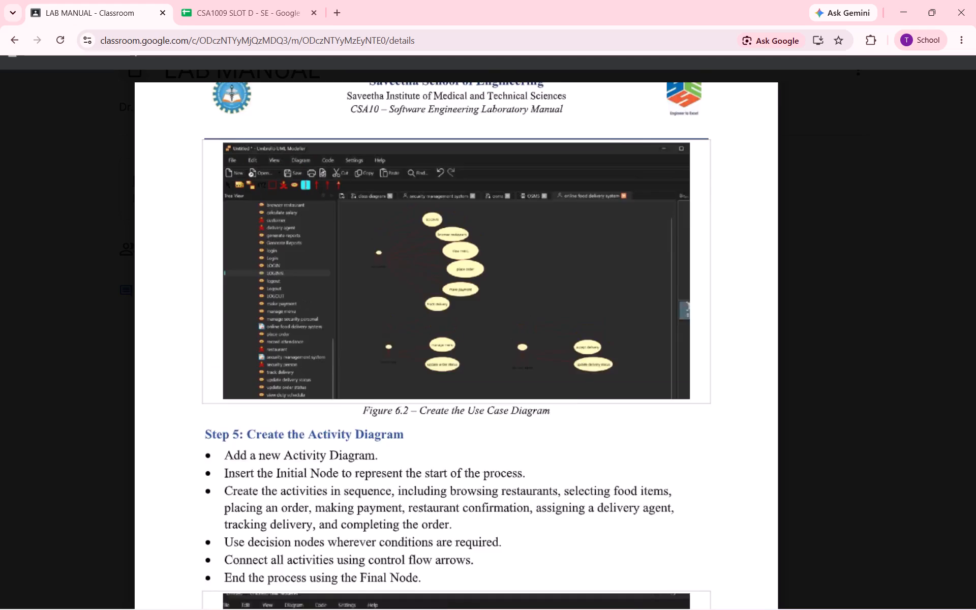
scroll(555, 355, up, 5)
scroll(555, 355, down, 1)
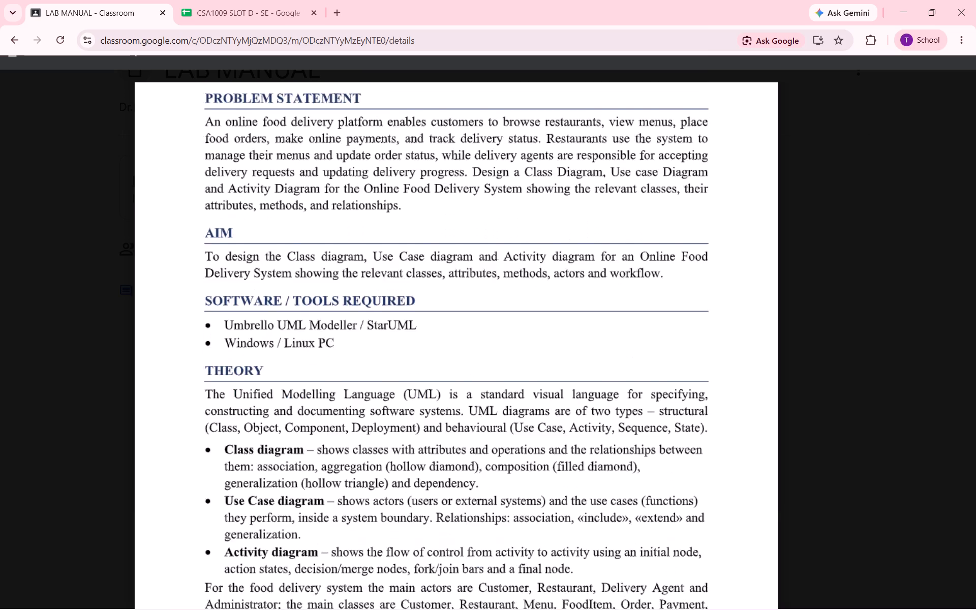
scroll(555, 355, down, 1)
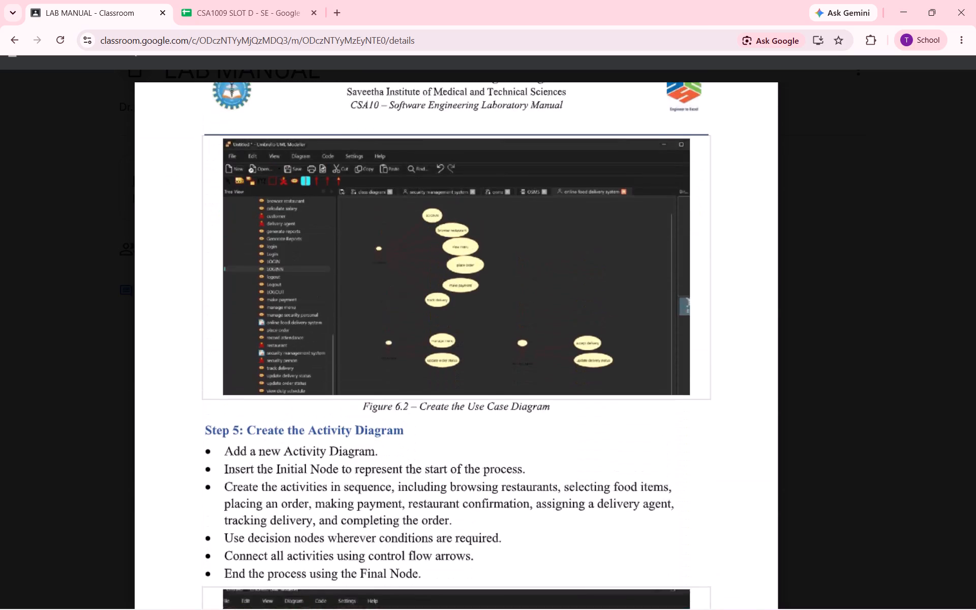
scroll(555, 355, up, 9)
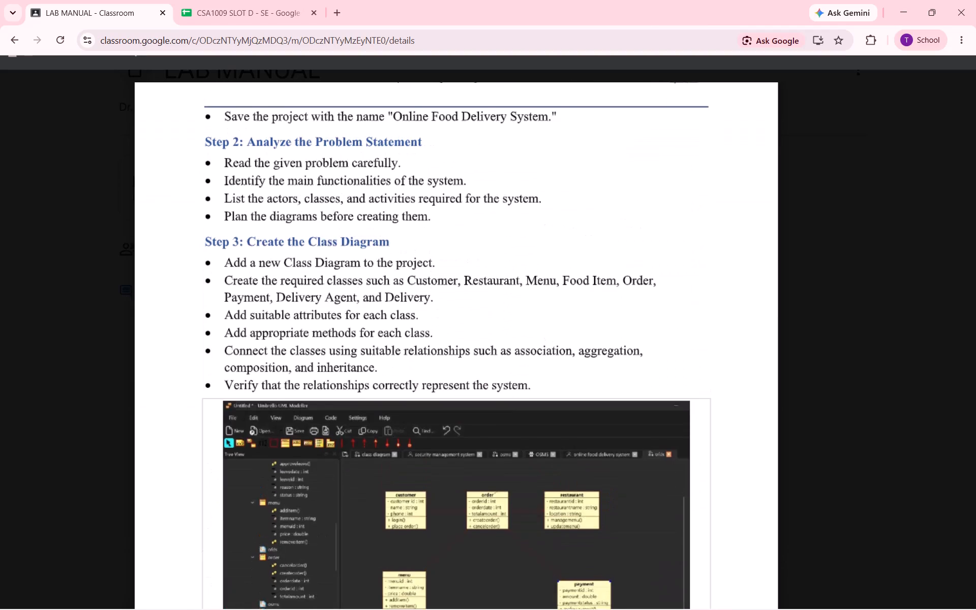
Copy the Experiment 6 text from its title block through the end of the Result section.
scroll(555, 355, up, 6)
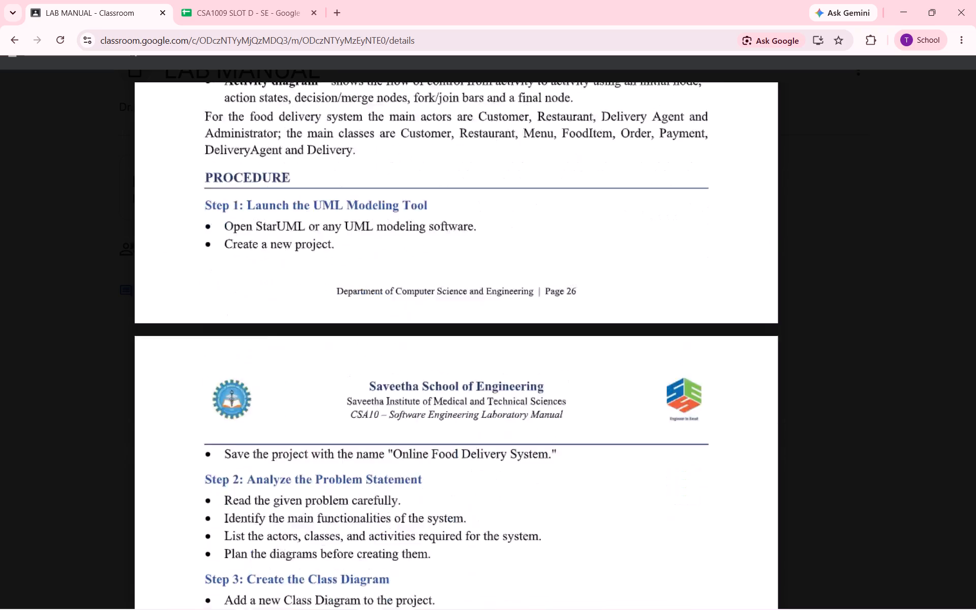
scroll(555, 355, up, 3)
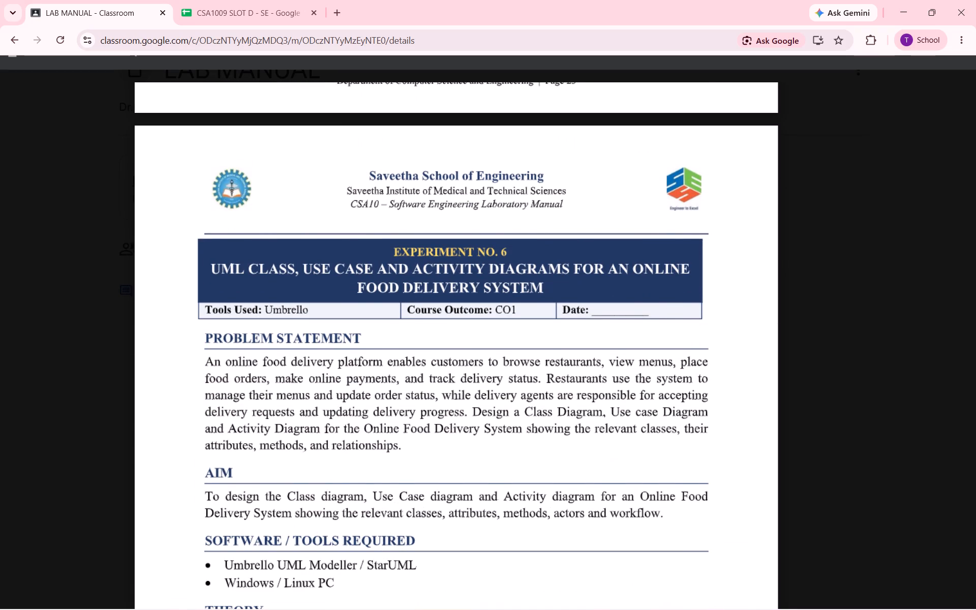
drag(204, 241, 229, 338)
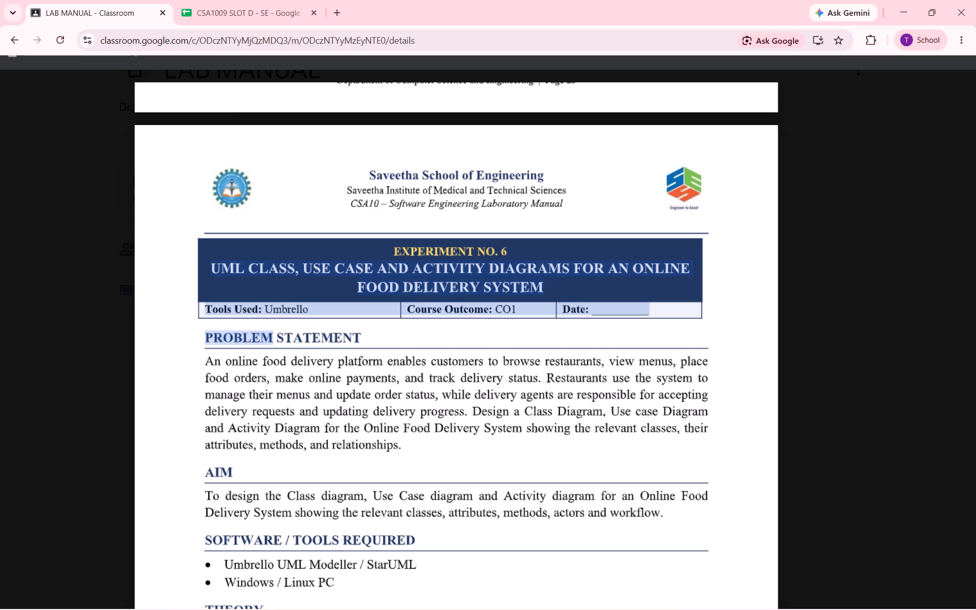
drag(229, 338, 283, 609)
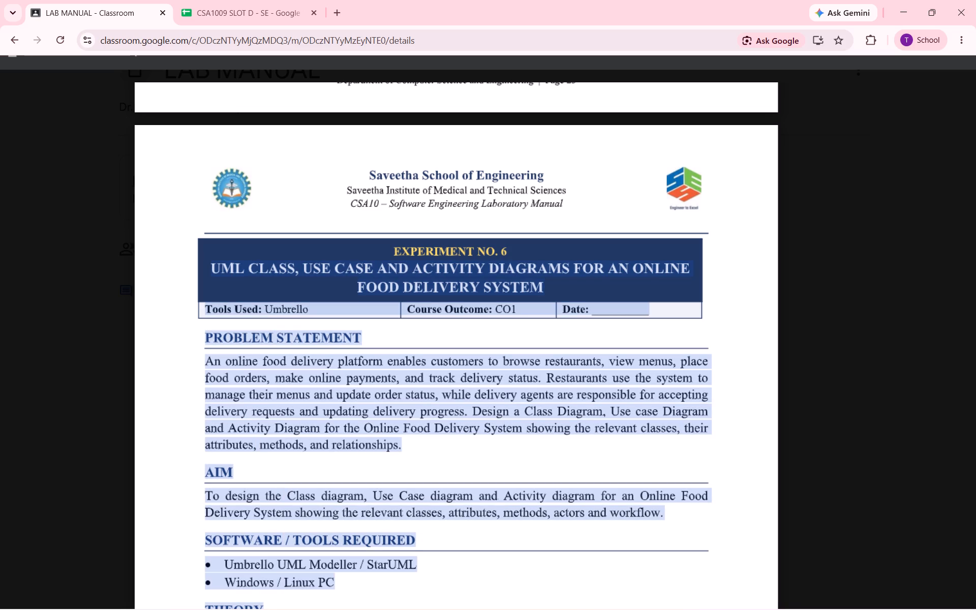
drag(283, 609, 394, 609)
drag(394, 609, 399, 609)
key(Down)
key(Down)
key(Down)
key(Down)
key(Down)
key(Down)
key(Down)
key(Down)
key(Down)
key(Down)
key(Down)
key(Down)
key(Down)
key(Down)
key(Down)
key(Down)
key(Down)
key(Down)
key(Down)
key(Down)
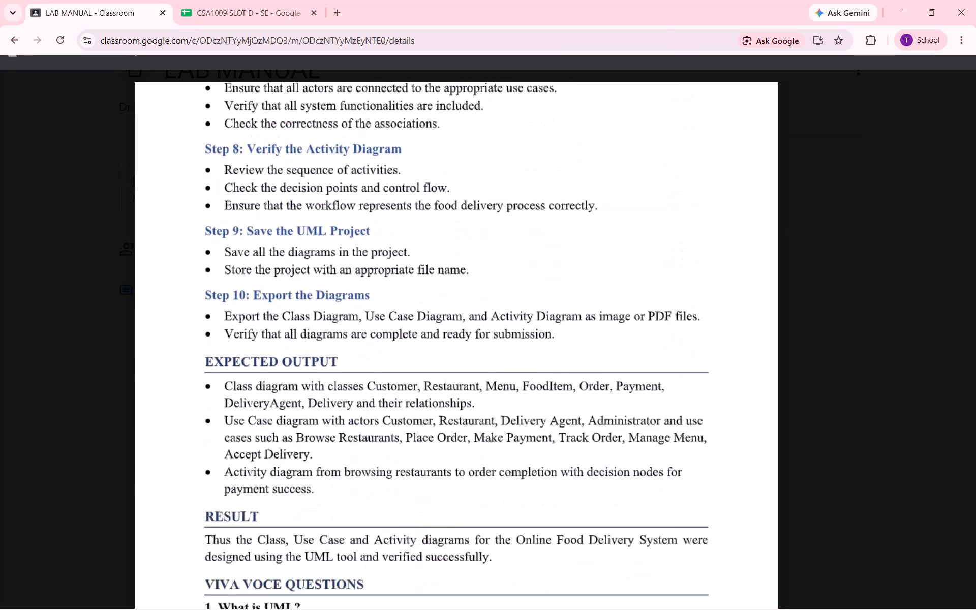
drag(399, 609, 338, 390)
key(Down)
key(Down)
key(Down)
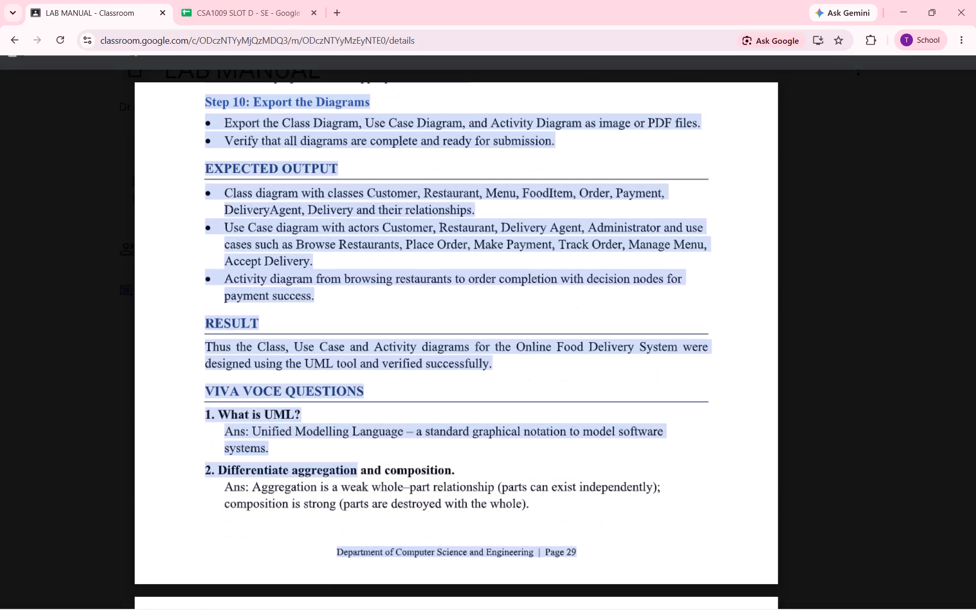
drag(338, 390, 314, 390)
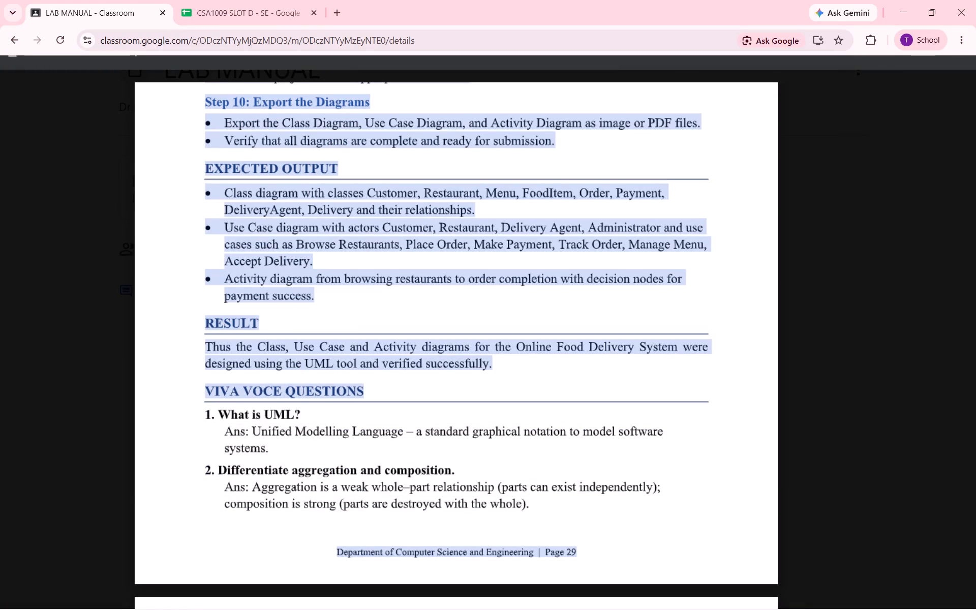
drag(314, 390, 501, 381)
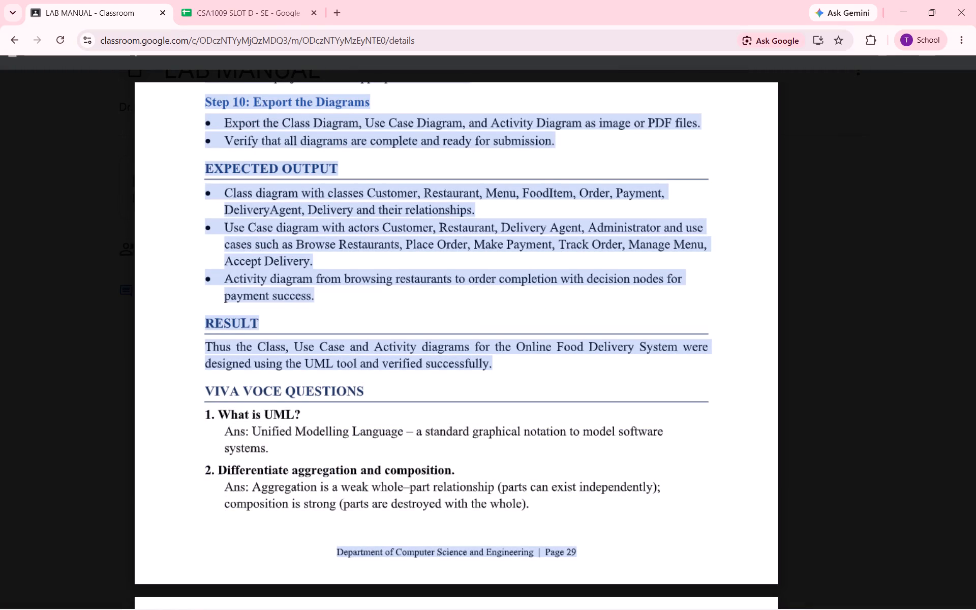
key(ctrl+c)
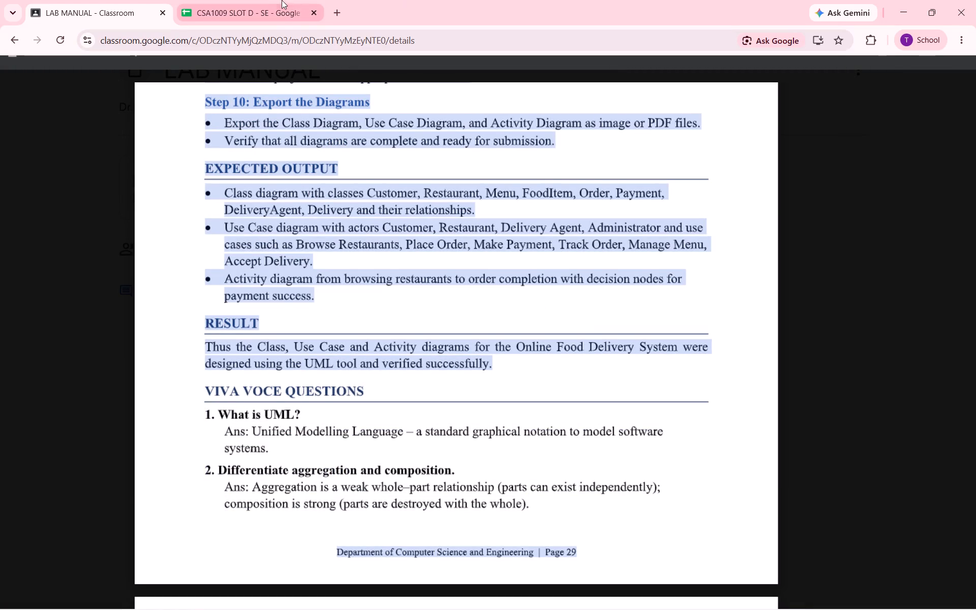
click(347, 10)
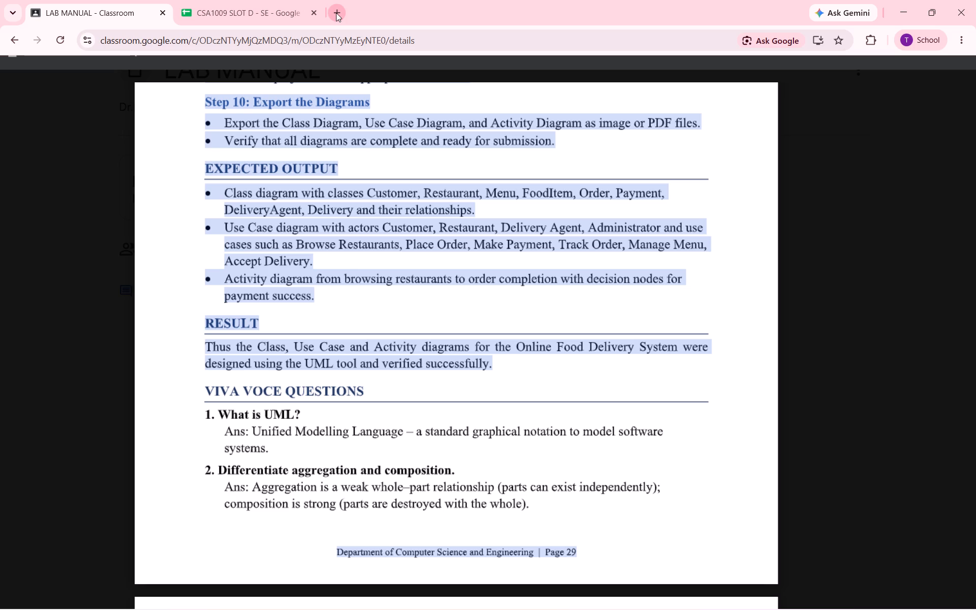
click(336, 13)
click(309, 369)
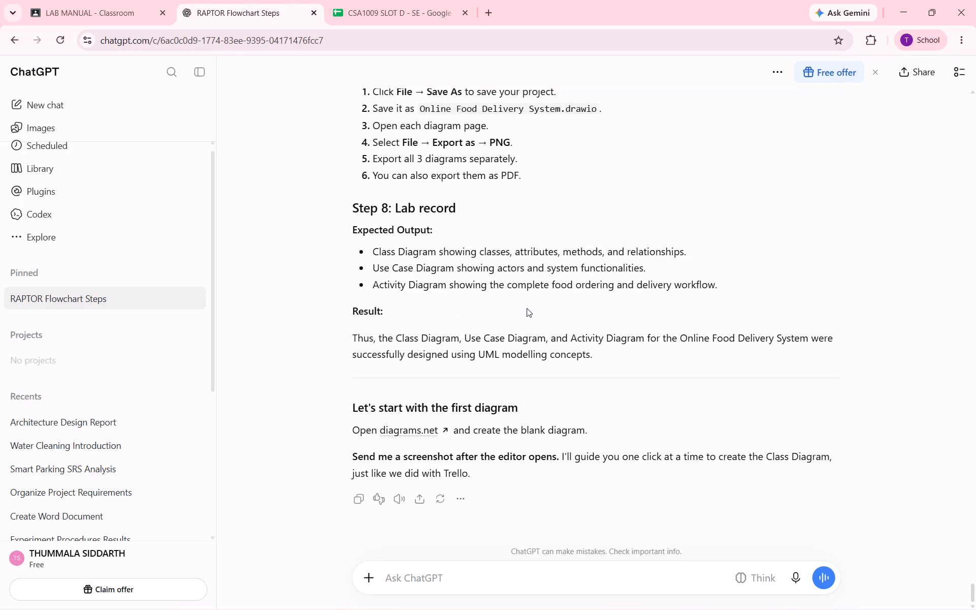
scroll(527, 308, up, 4)
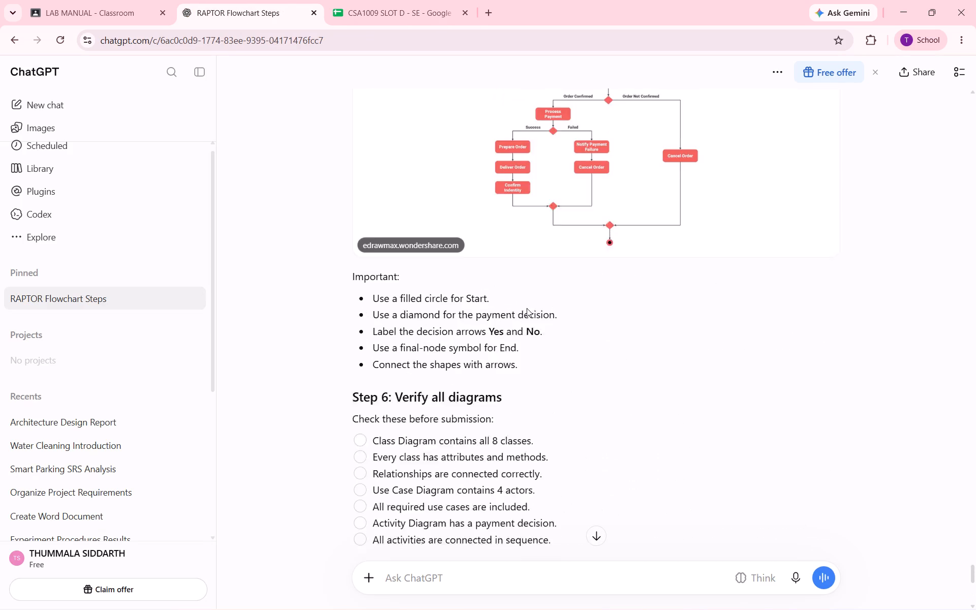
scroll(527, 308, up, 2)
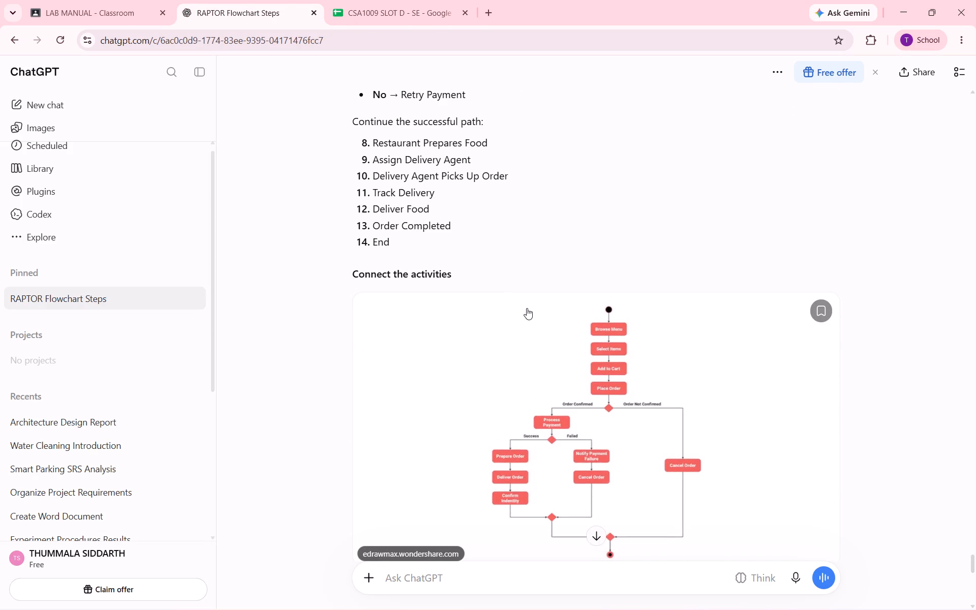
scroll(527, 308, up, 4)
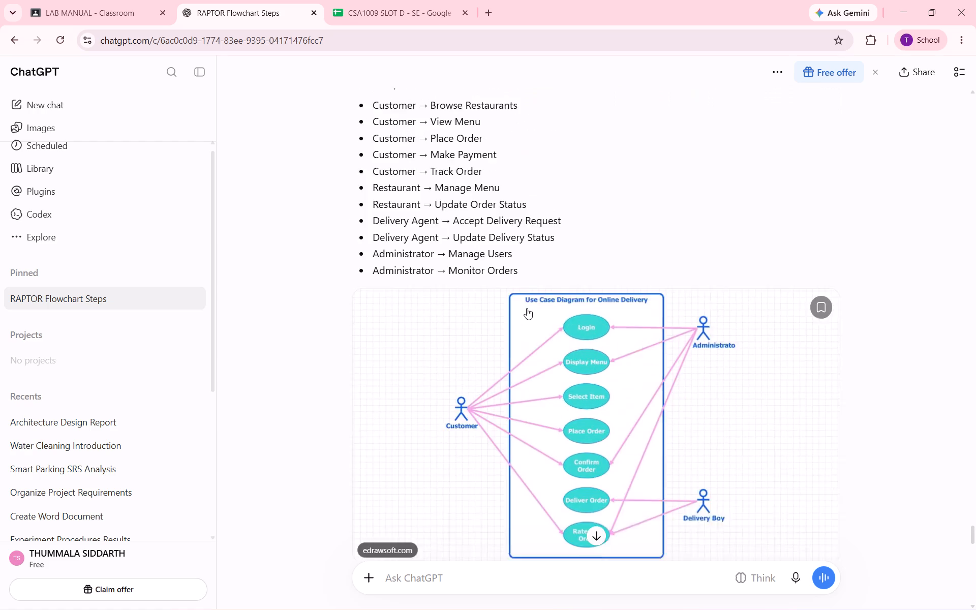
scroll(527, 308, up, 7)
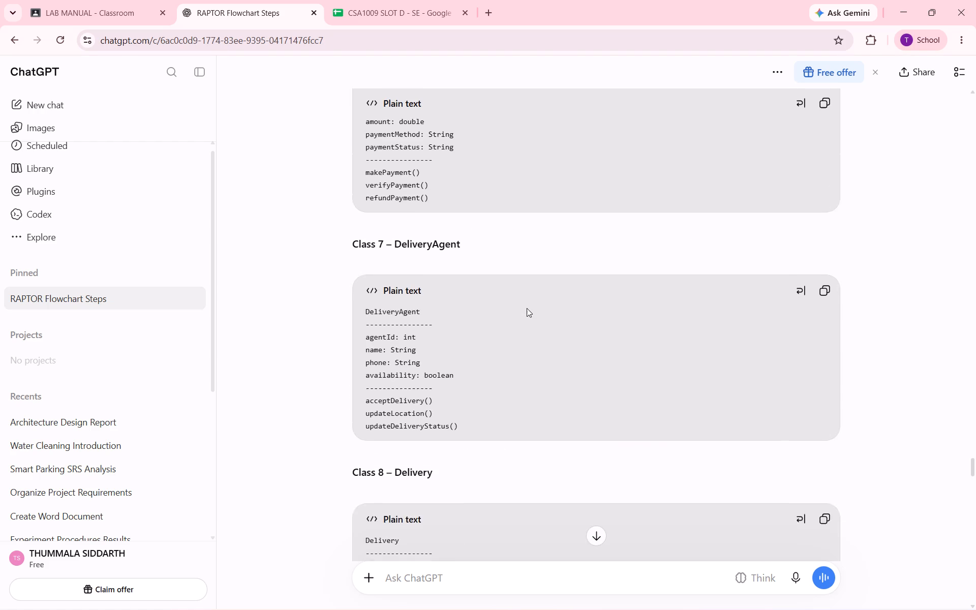
scroll(527, 308, up, 6)
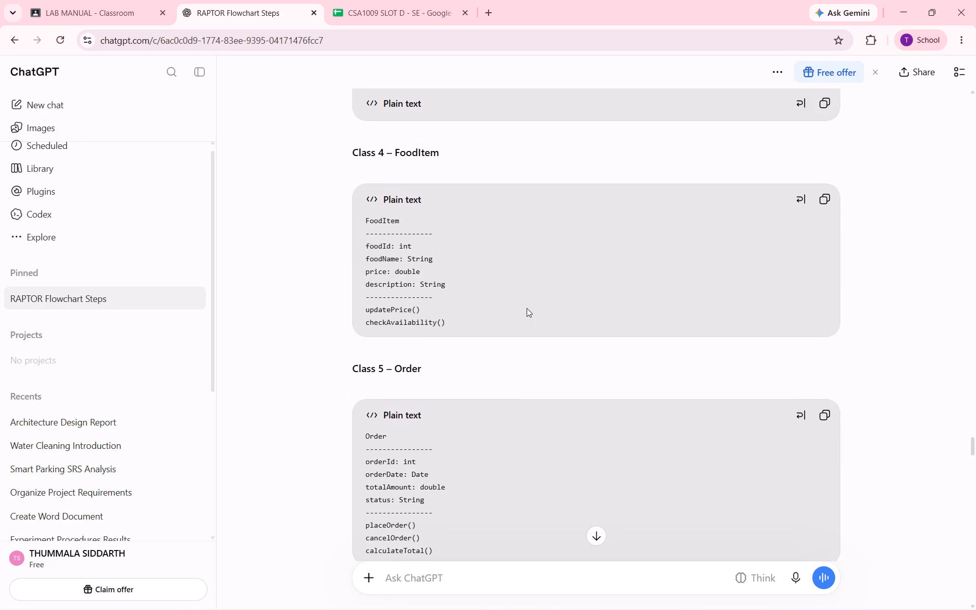
scroll(527, 308, up, 8)
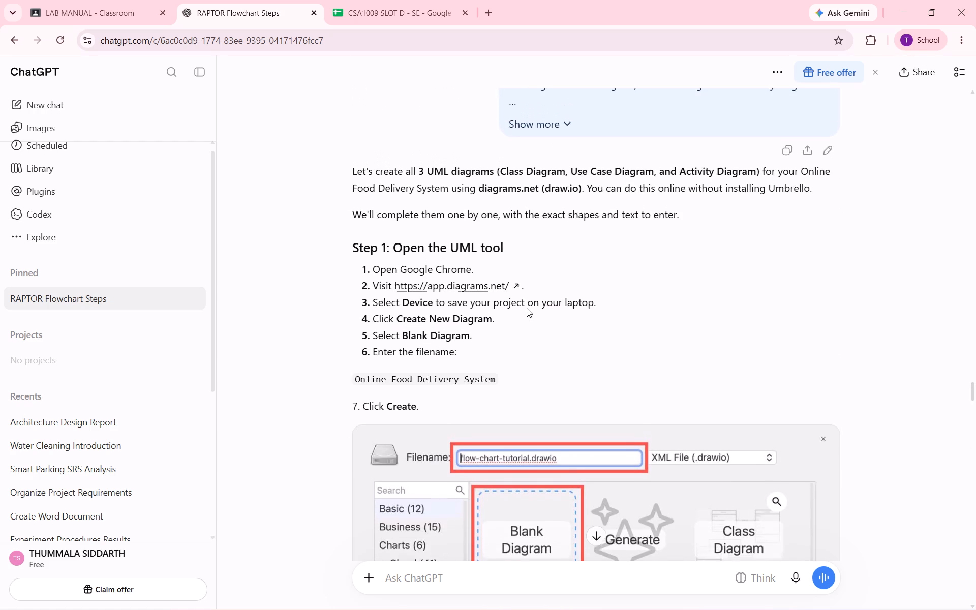
scroll(527, 308, down, 1)
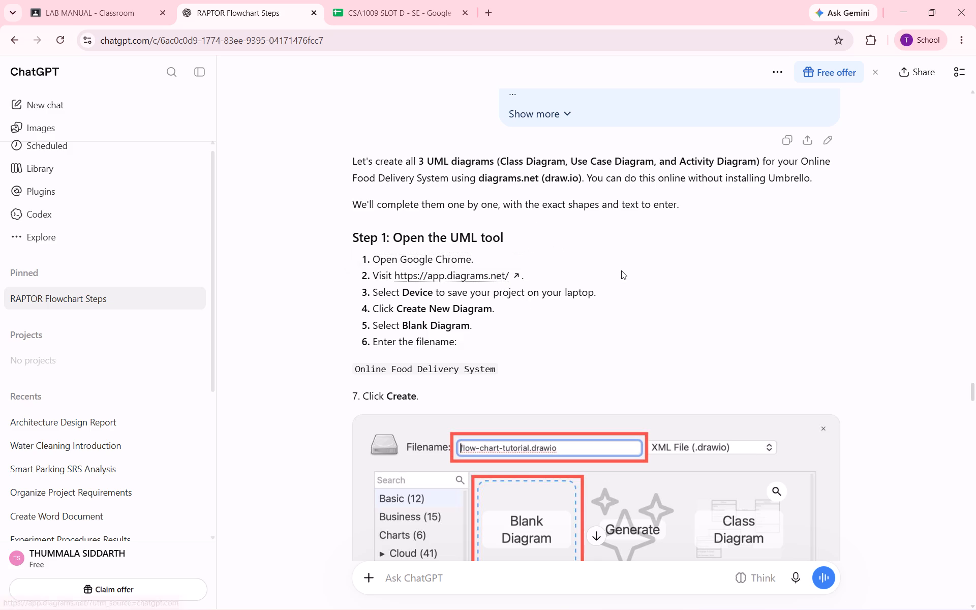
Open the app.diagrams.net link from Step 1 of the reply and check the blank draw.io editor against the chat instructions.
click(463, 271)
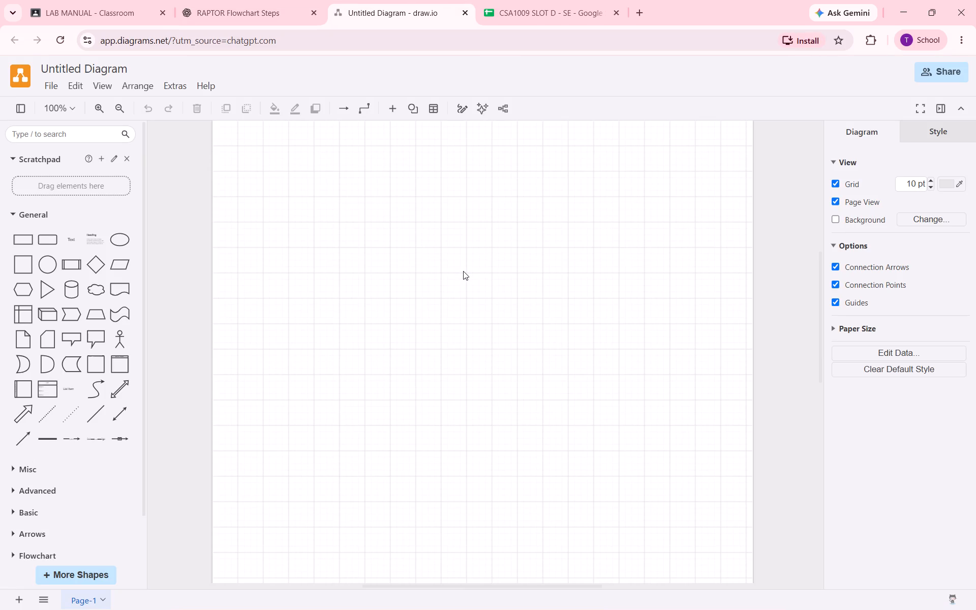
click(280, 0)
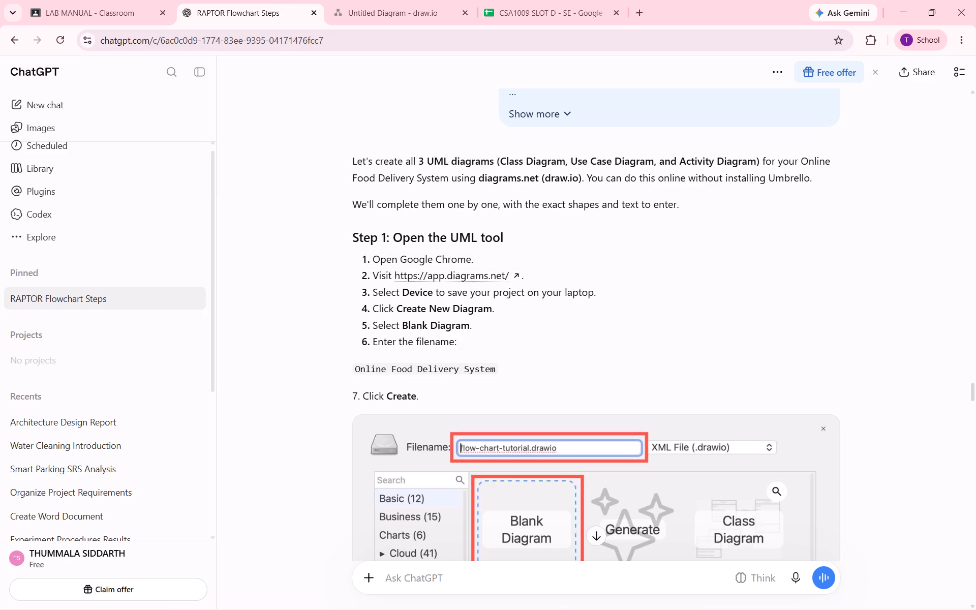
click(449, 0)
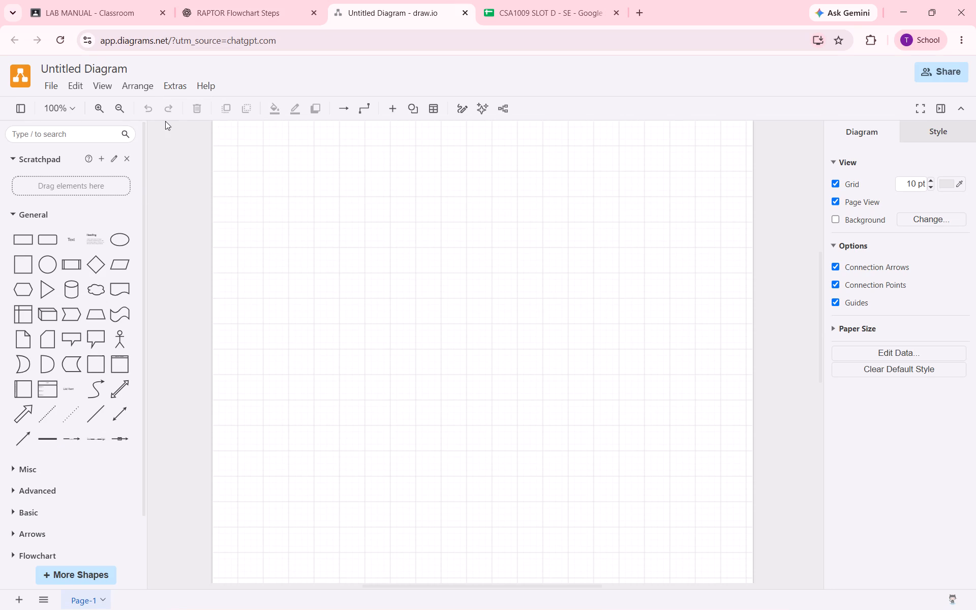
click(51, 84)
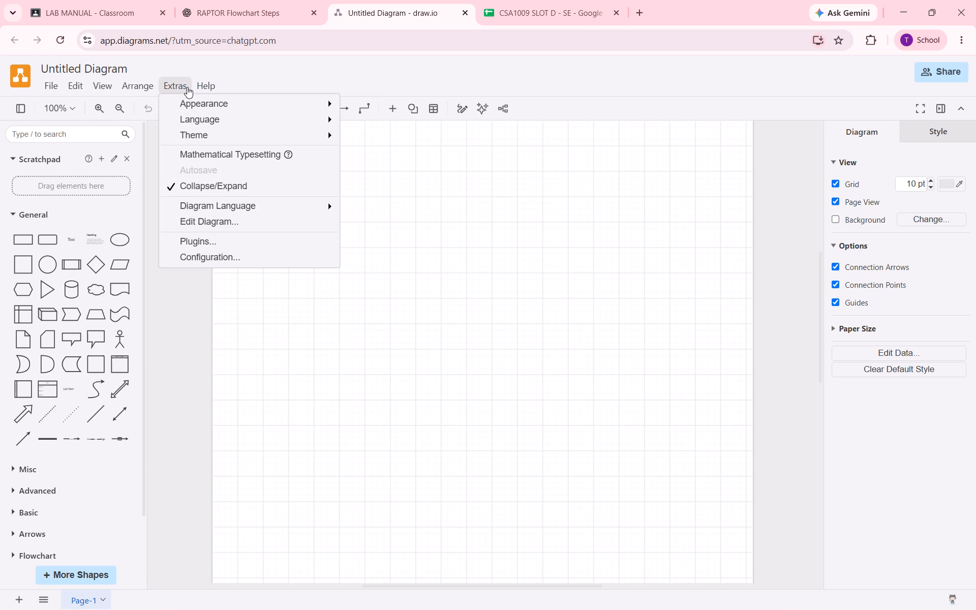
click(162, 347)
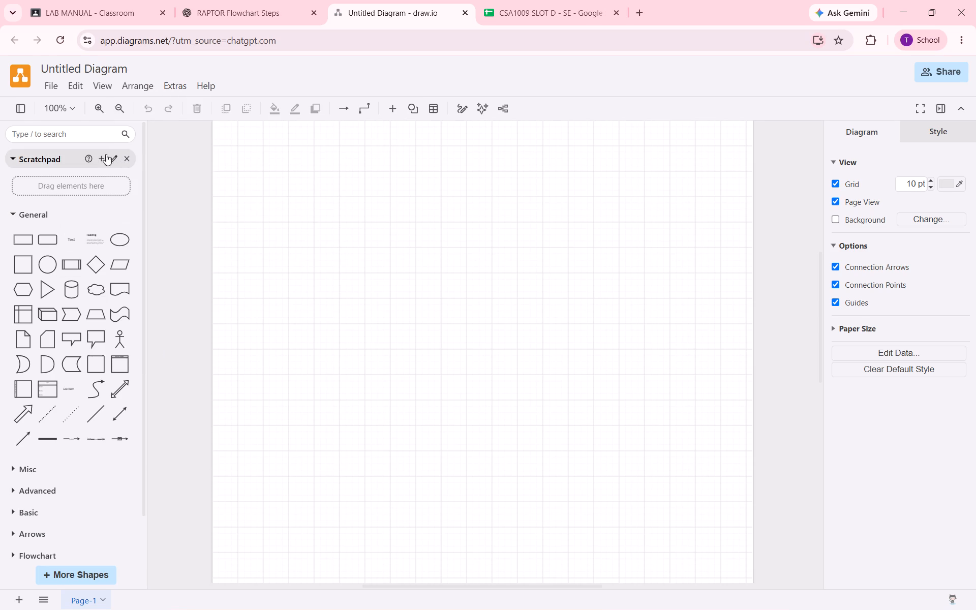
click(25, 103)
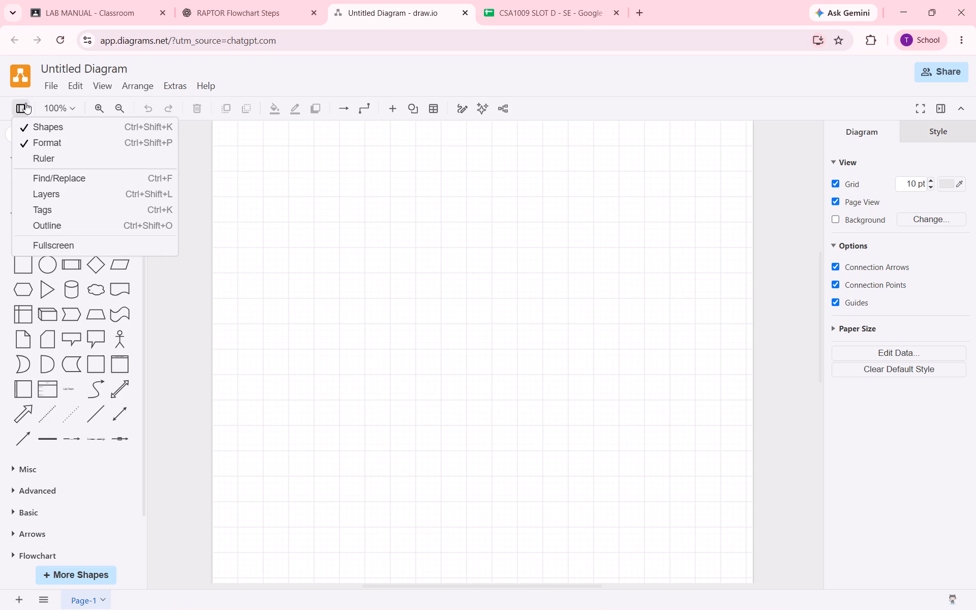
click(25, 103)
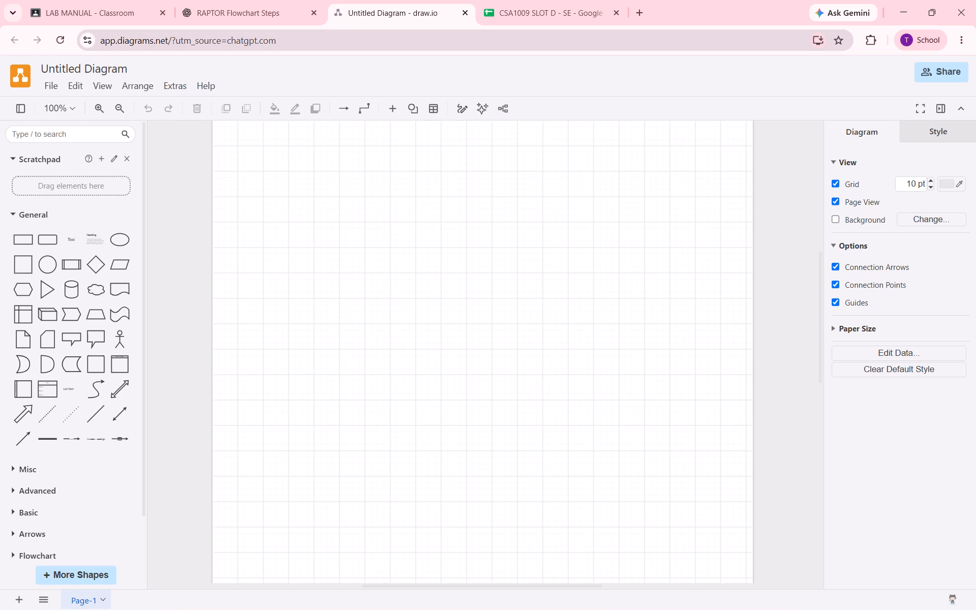
scroll(64, 547, down, 2)
click(64, 547)
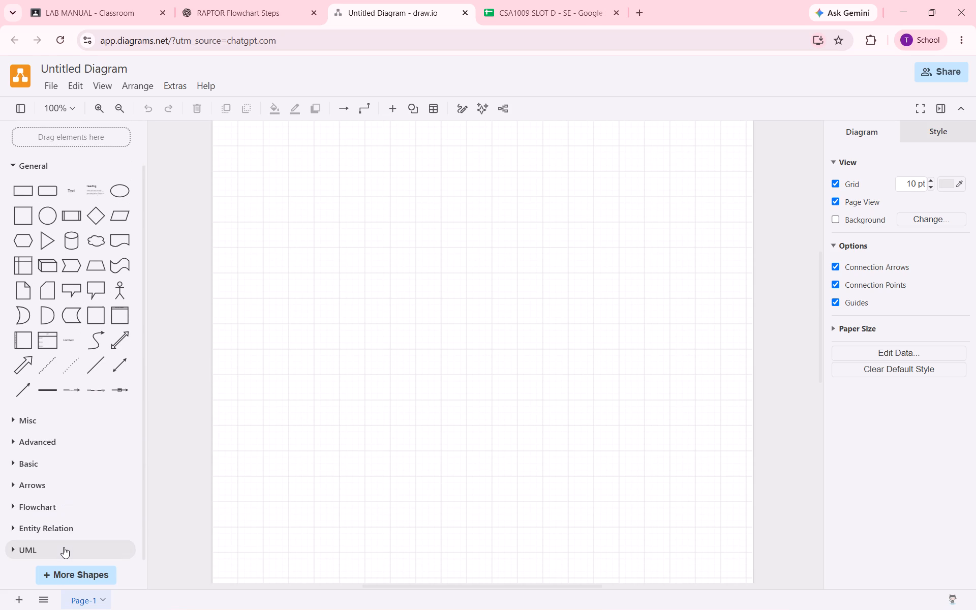
click(64, 547)
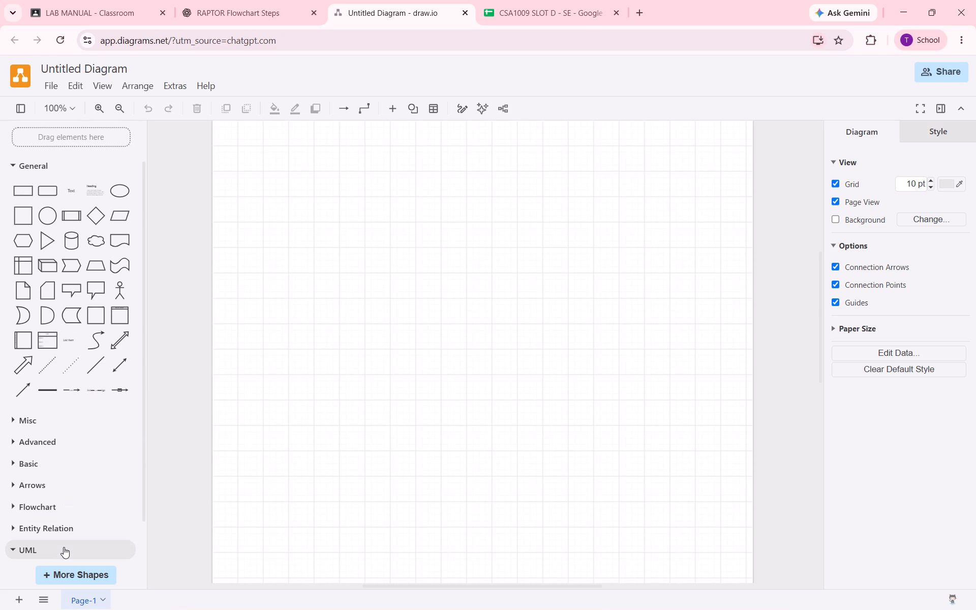
click(64, 547)
scroll(64, 547, down, 4)
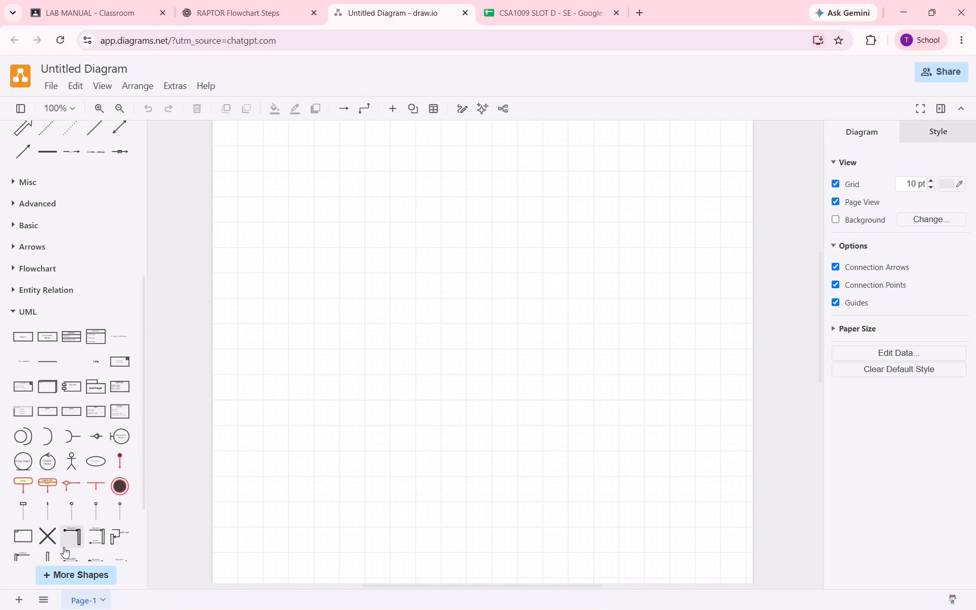
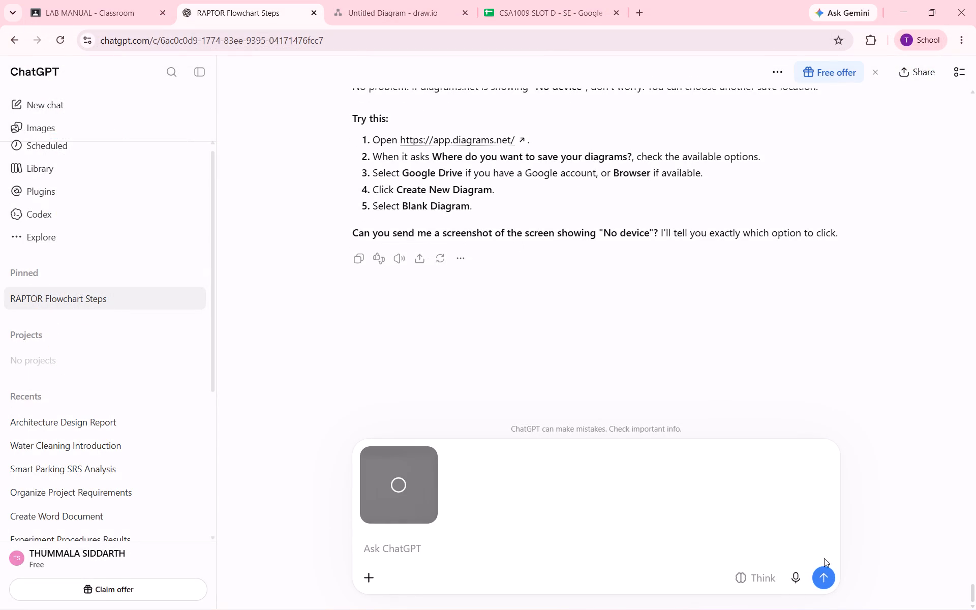
click(829, 575)
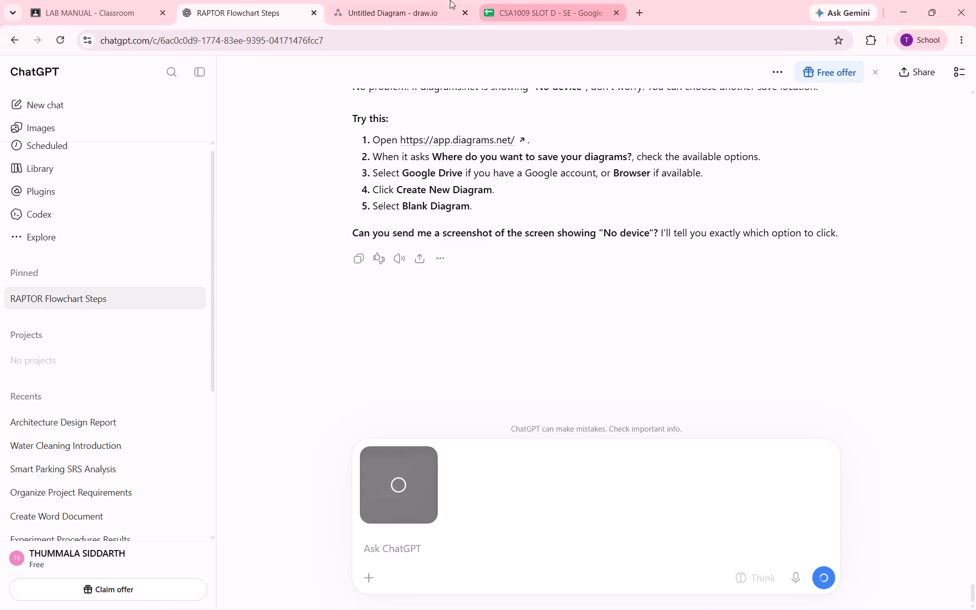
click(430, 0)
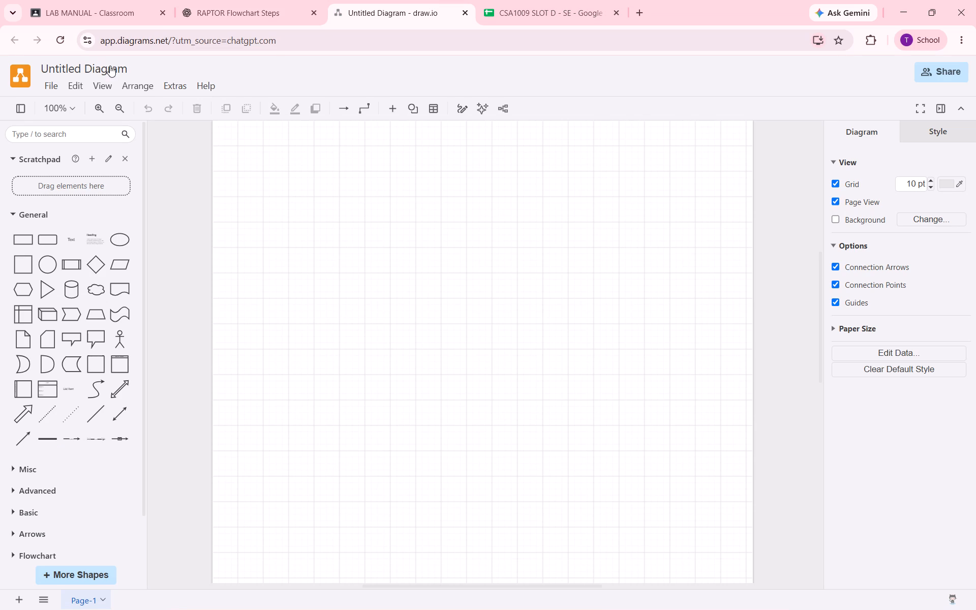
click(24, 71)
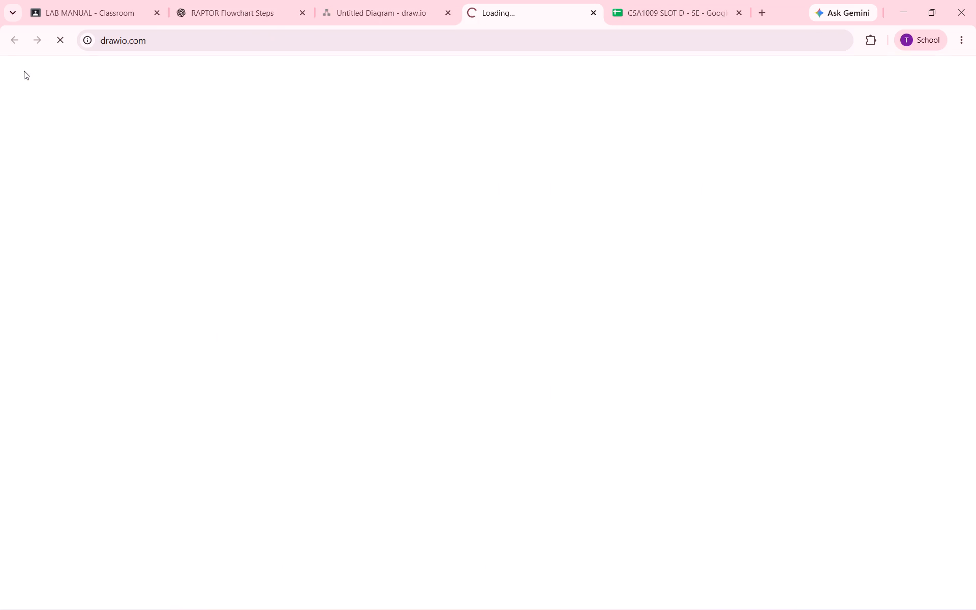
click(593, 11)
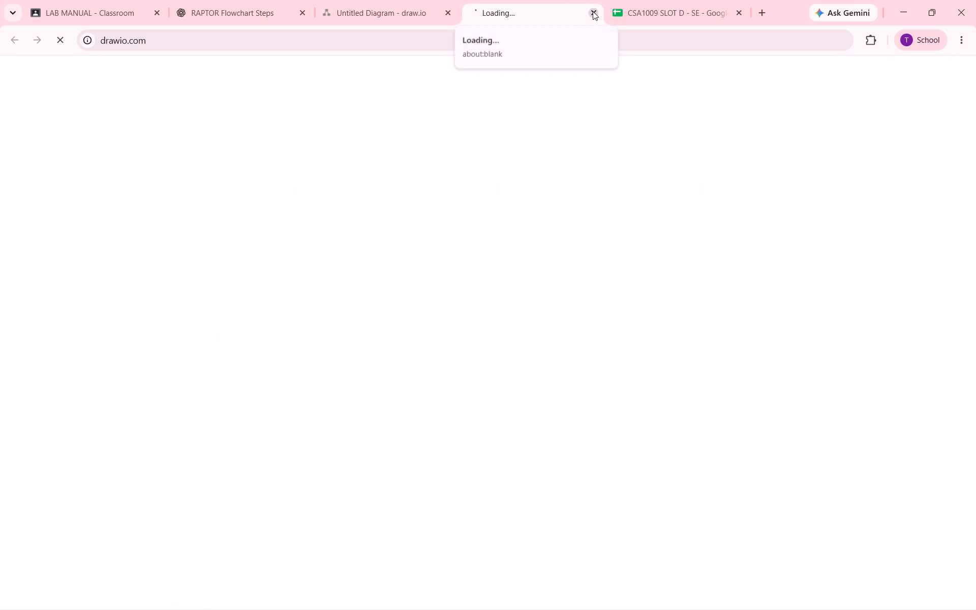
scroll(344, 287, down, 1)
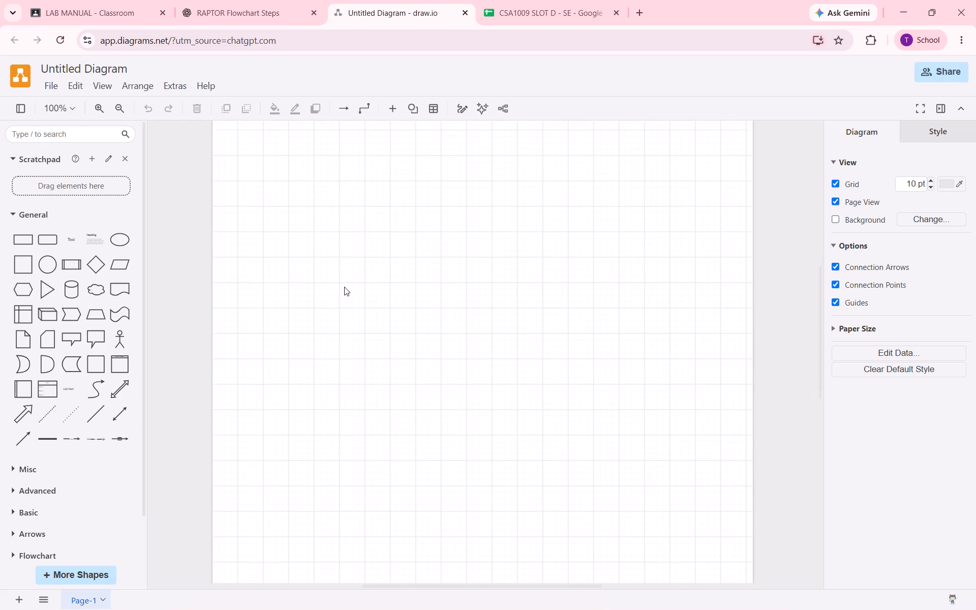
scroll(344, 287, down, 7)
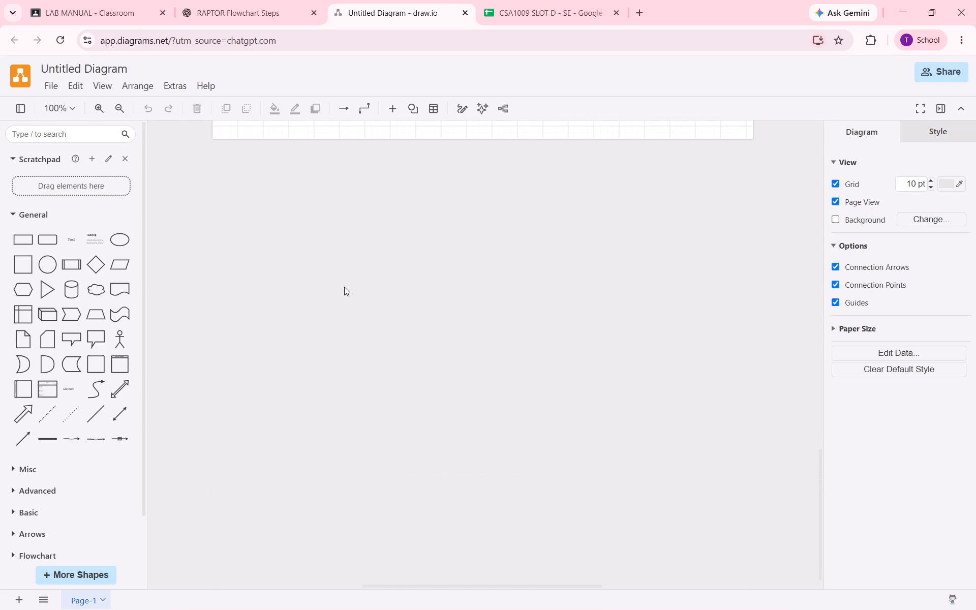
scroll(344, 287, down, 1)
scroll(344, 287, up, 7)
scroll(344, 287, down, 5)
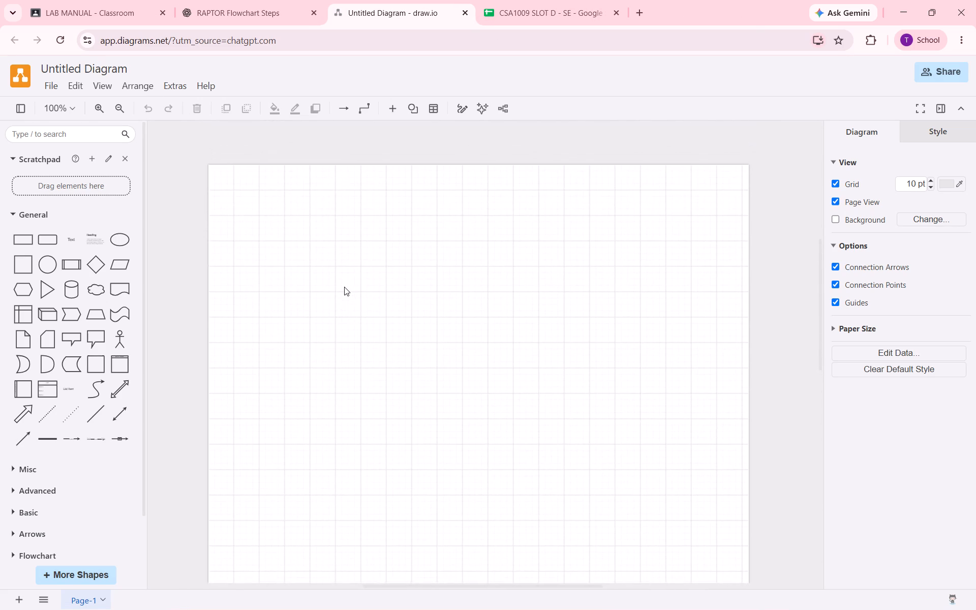
Check ChatGPT's newest instruction, open the Shapes library window in the draw.io Untitled Diagram, and look through its list of libraries.
click(285, 0)
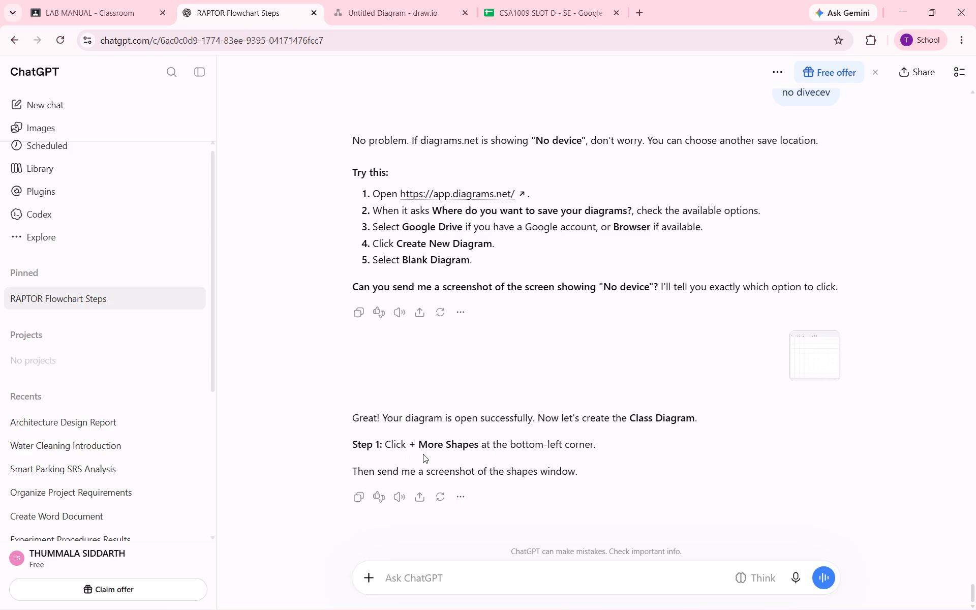
click(353, 0)
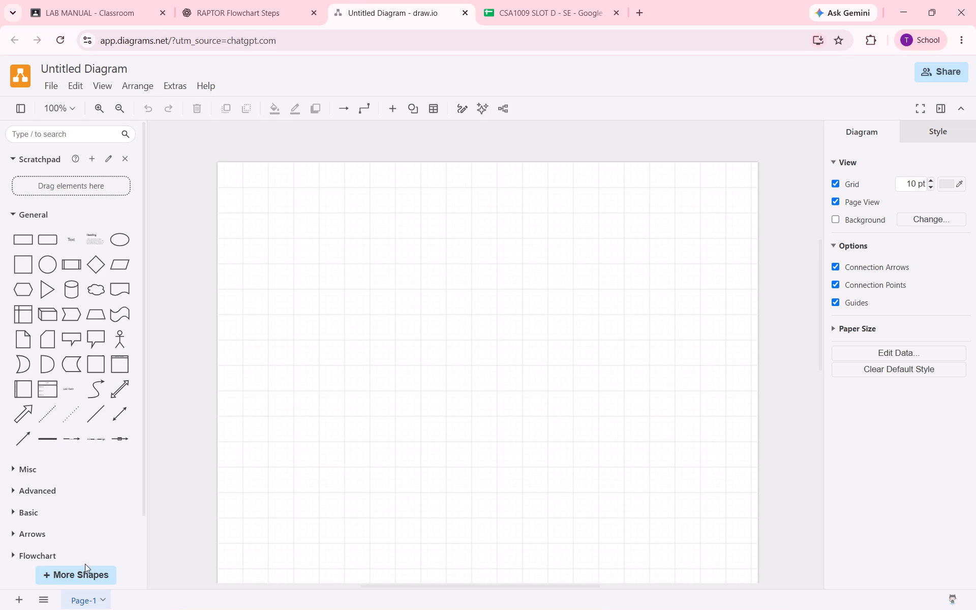
click(82, 577)
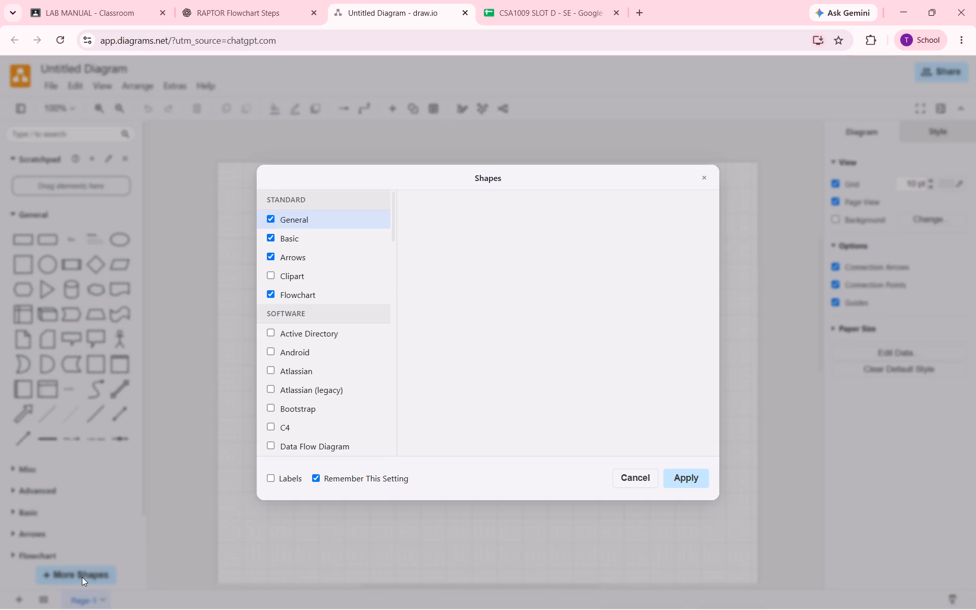
scroll(319, 324, down, 2)
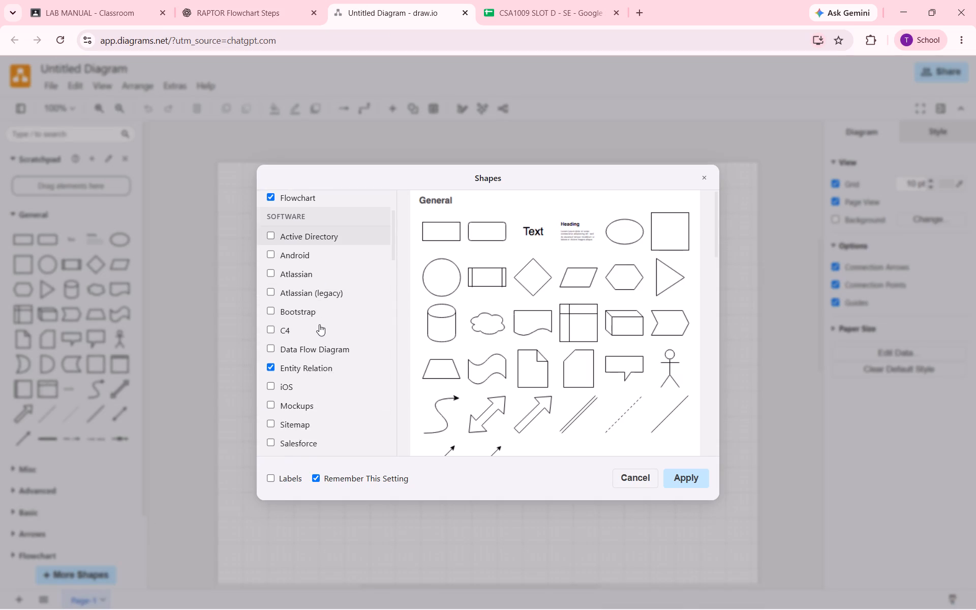
scroll(319, 324, down, 9)
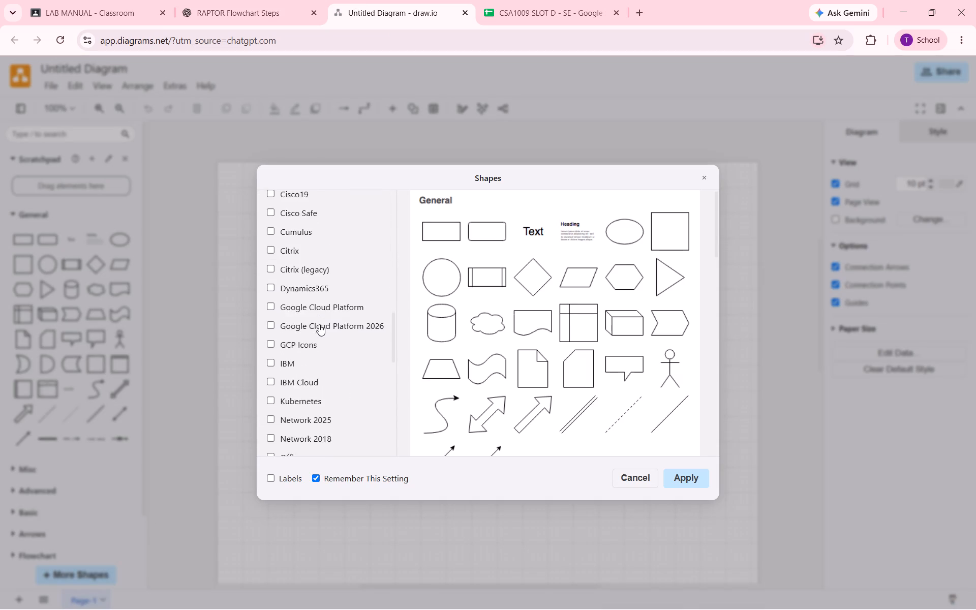
scroll(319, 324, down, 5)
scroll(319, 324, up, 5)
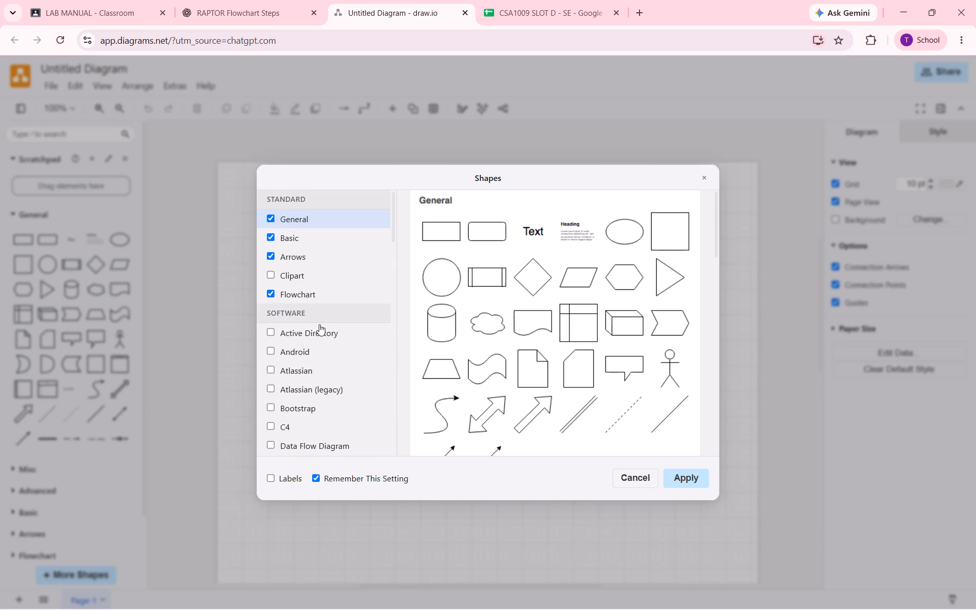
Capture a screenshot of the Shapes window in draw.io.
key(shift+super+s)
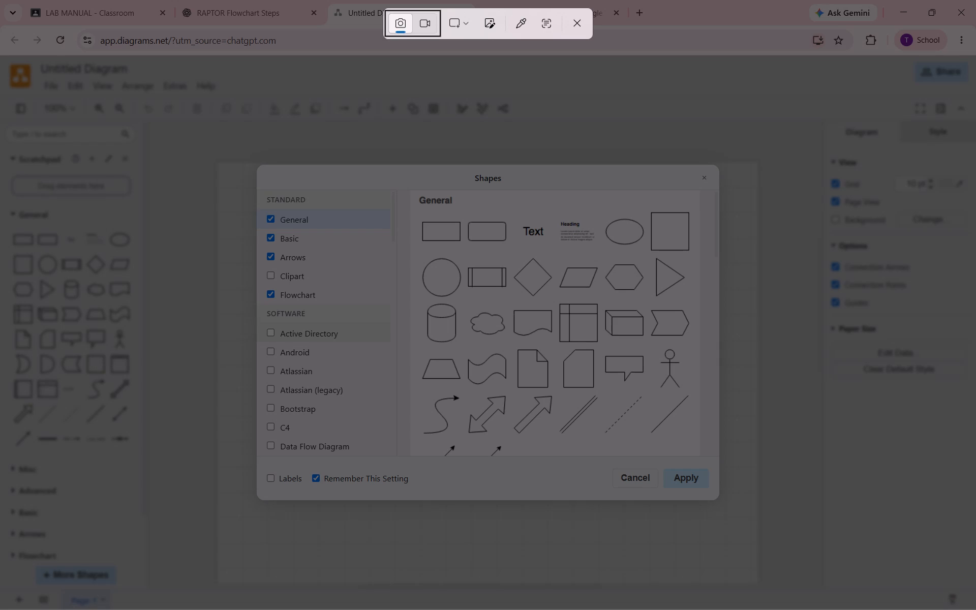
drag(261, 166, 734, 473)
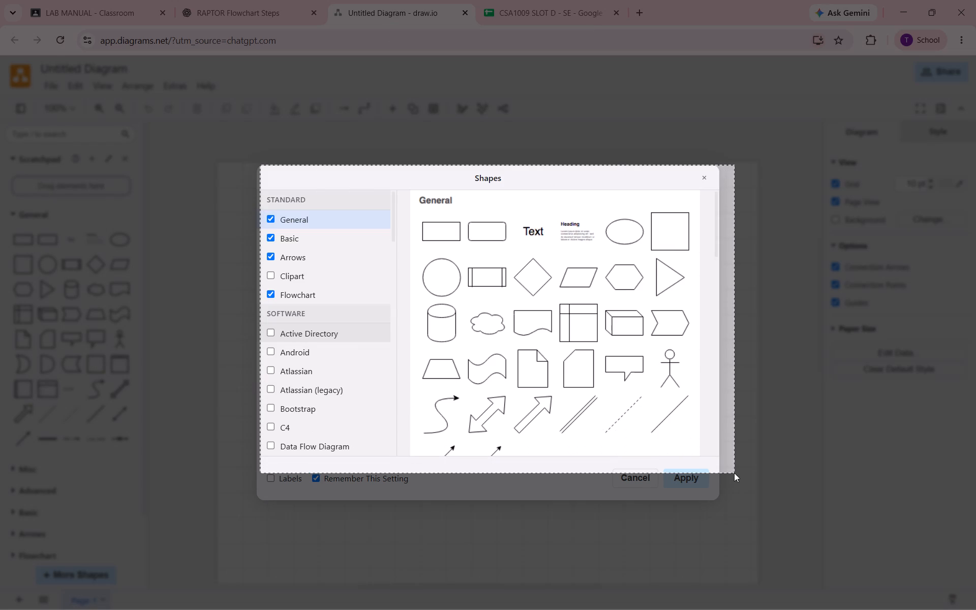
drag(734, 473, 718, 505)
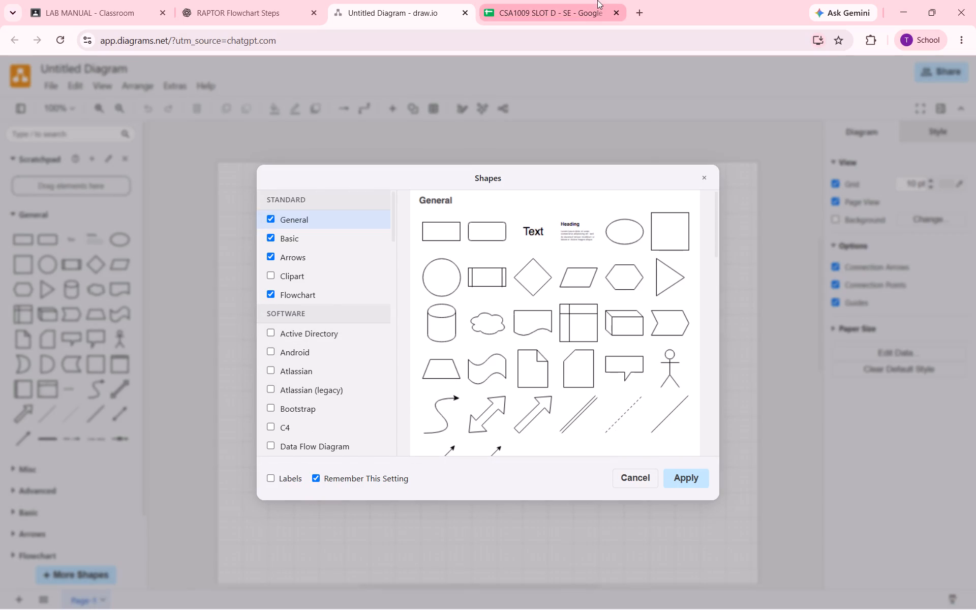
click(279, 5)
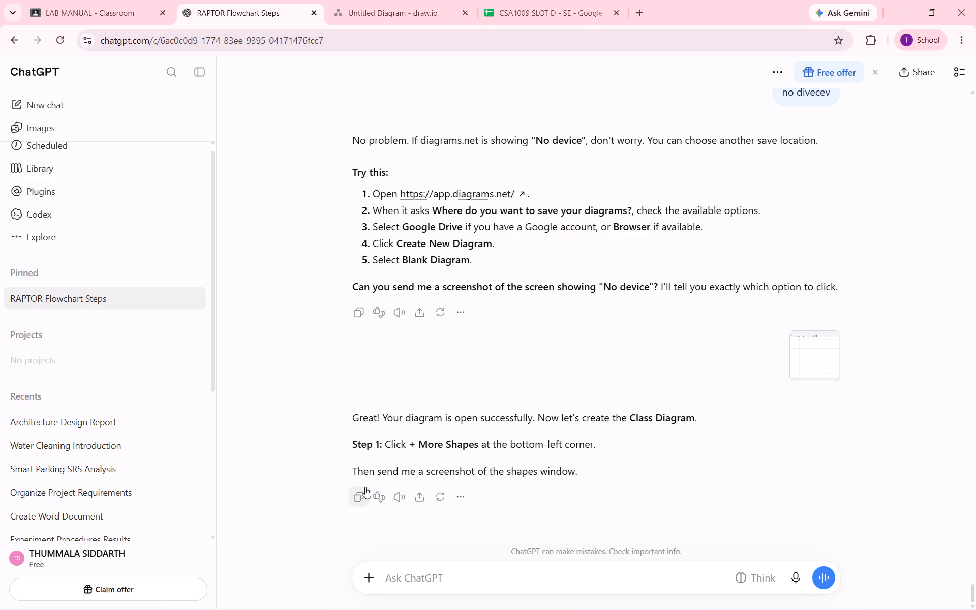
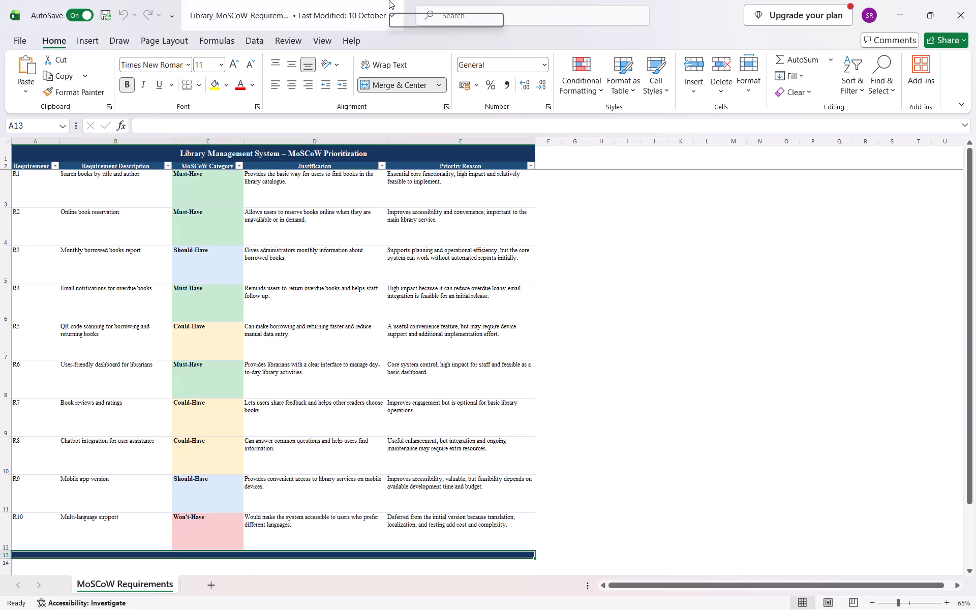
click(903, 0)
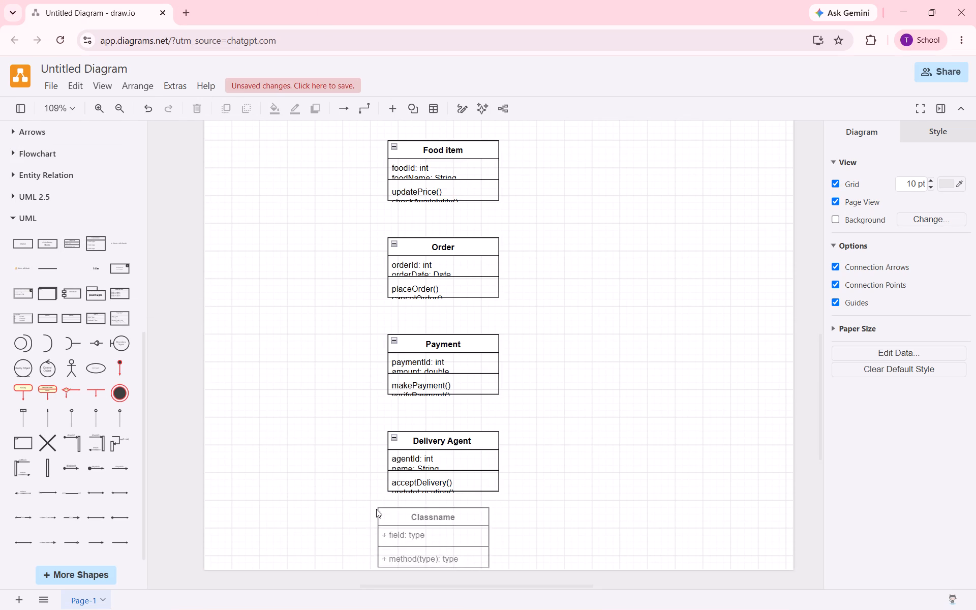
drag(376, 509, 390, 512)
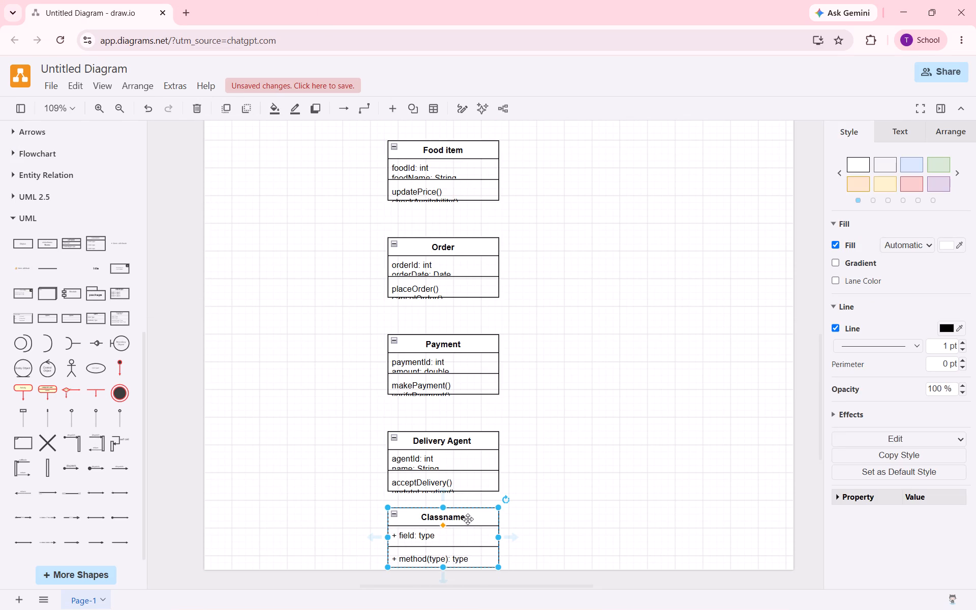
double_click(468, 519)
key(BackSpace)
text(deliveru)
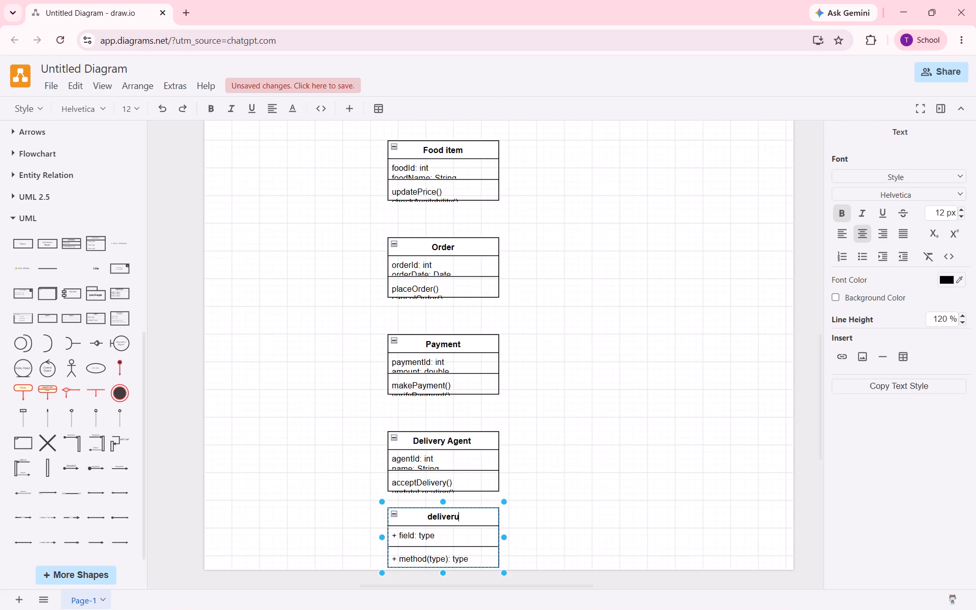
key(BackSpace)
key(y)
Replace the delivery class's field placeholder with ChatGPT's Step 13 attributes: deliveryId: int, pickupLocation: String, deliveryAddress: String, deliveryStatus: String.
double_click(447, 535)
key(BackSpace)
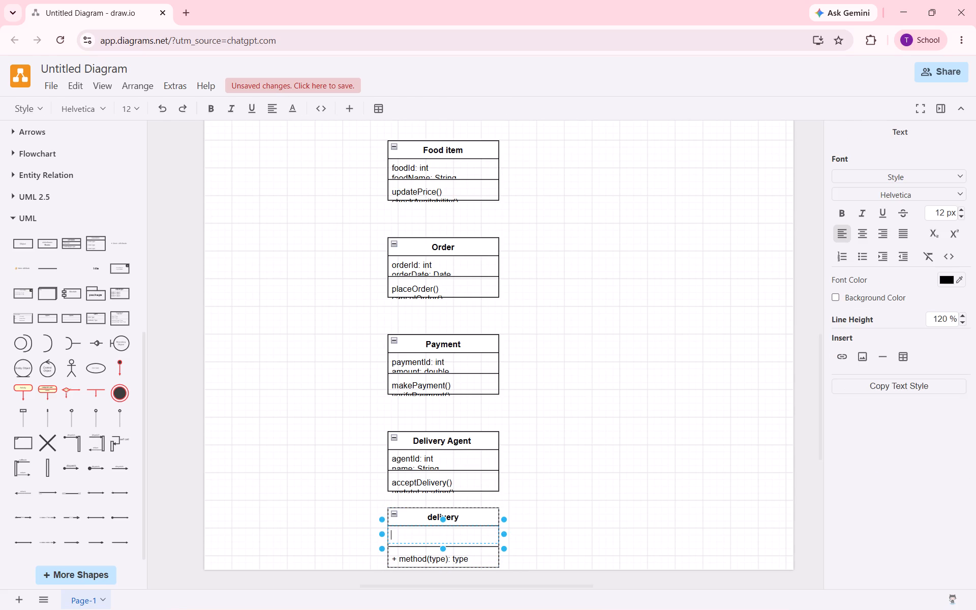
key(alt+Tab)
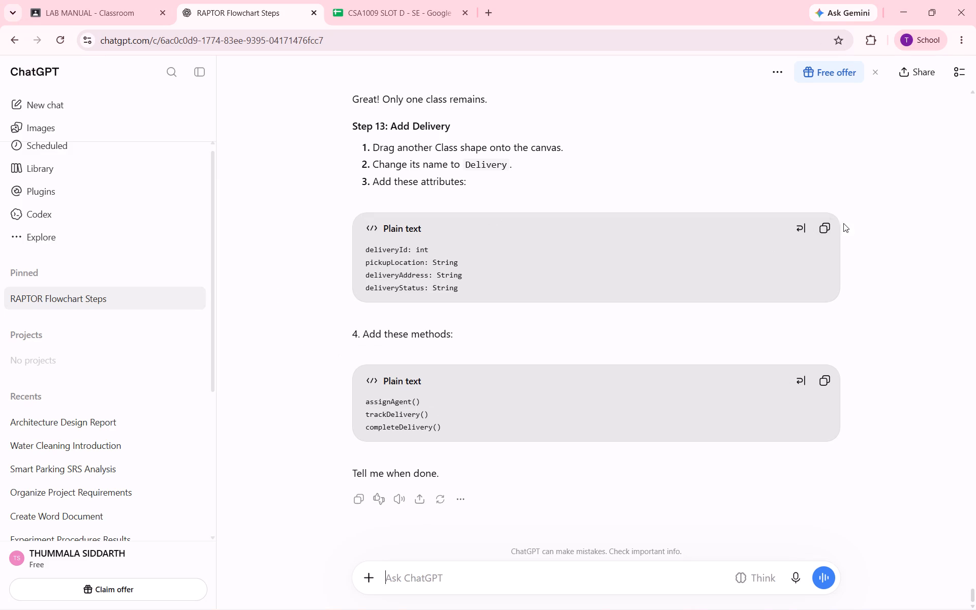
click(827, 220)
key(alt+Tab)
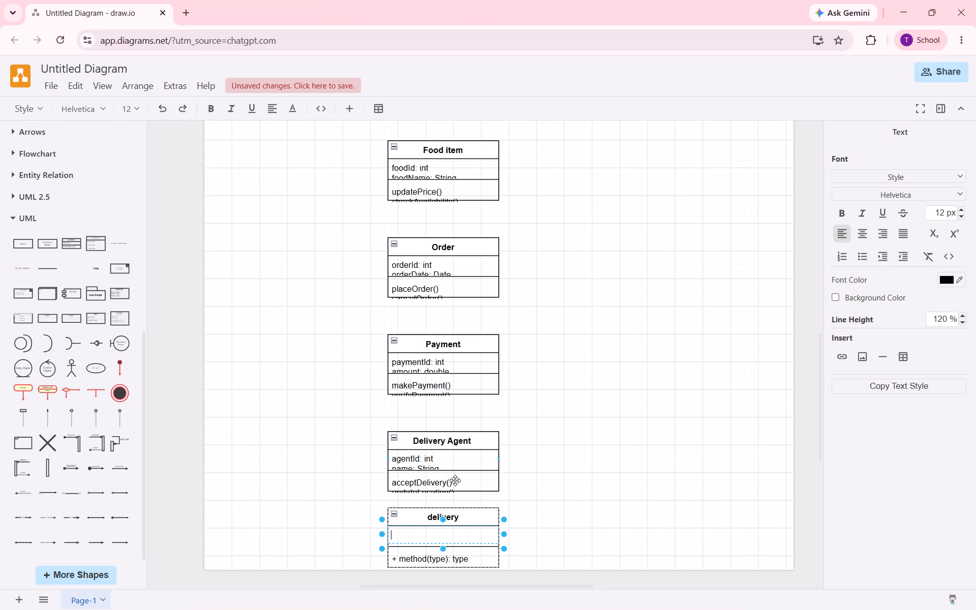
key(ctrl+v)
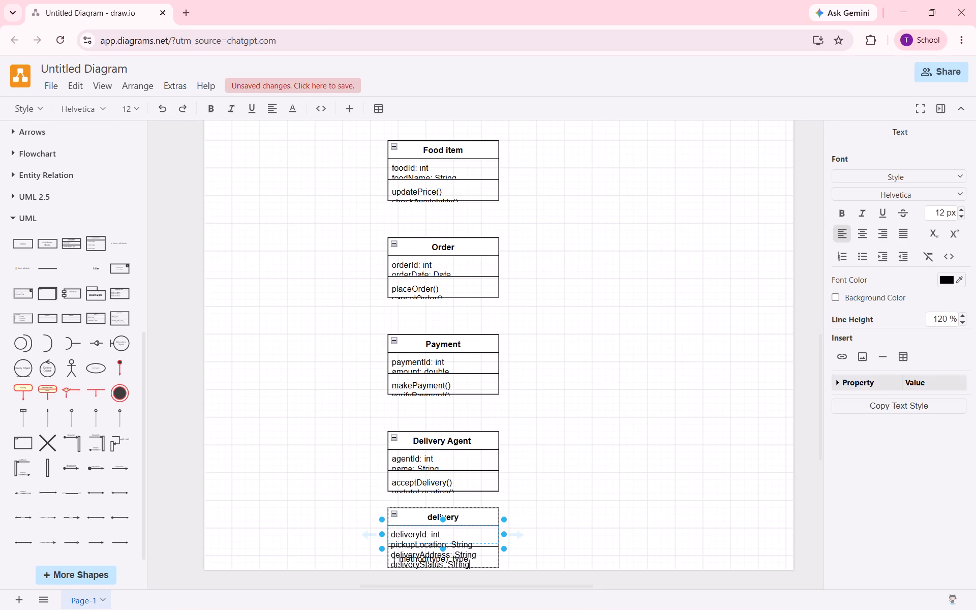
click(667, 507)
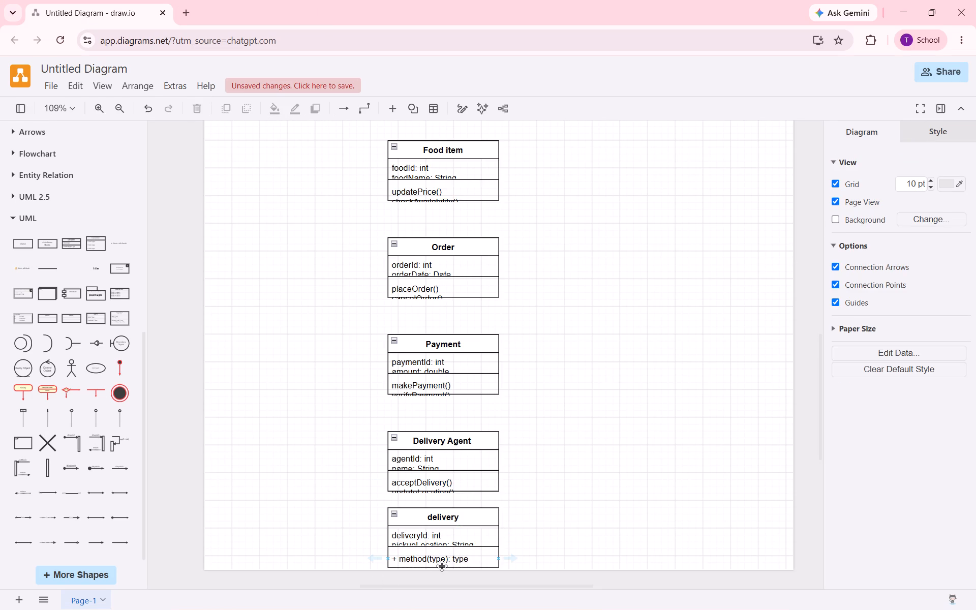
Replace the delivery class's method placeholder with the lines copied from ChatGPT's Step 13: assignAgent(), trackDelivery() and completeDelivery().
double_click(453, 561)
key(BackSpace)
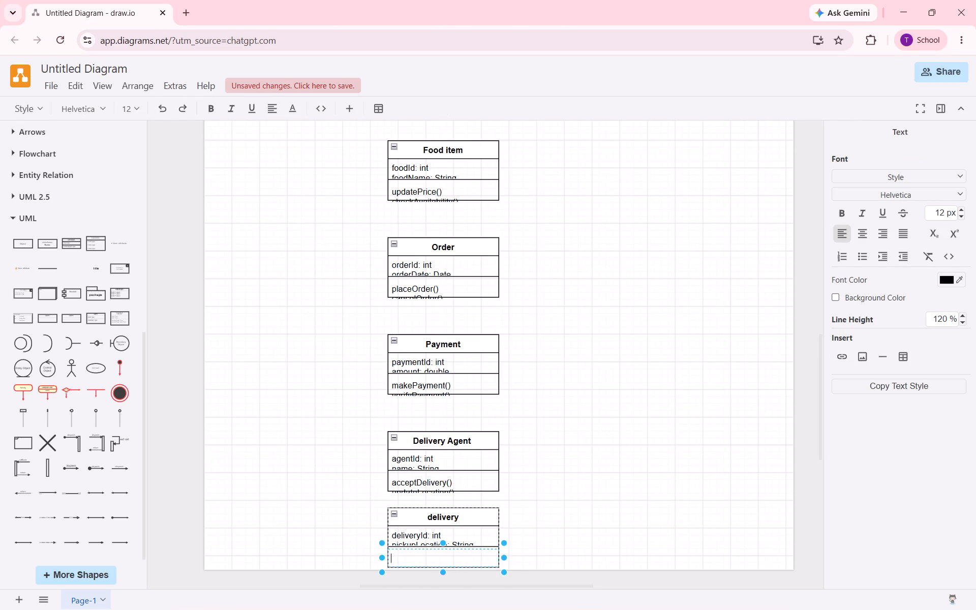
key(alt+Tab)
click(821, 375)
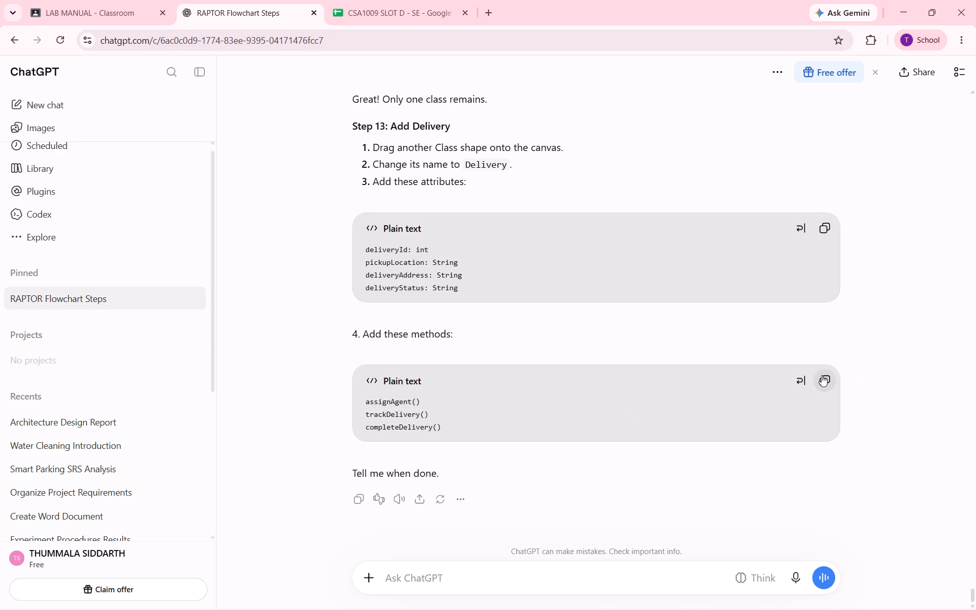
key(alt+Tab)
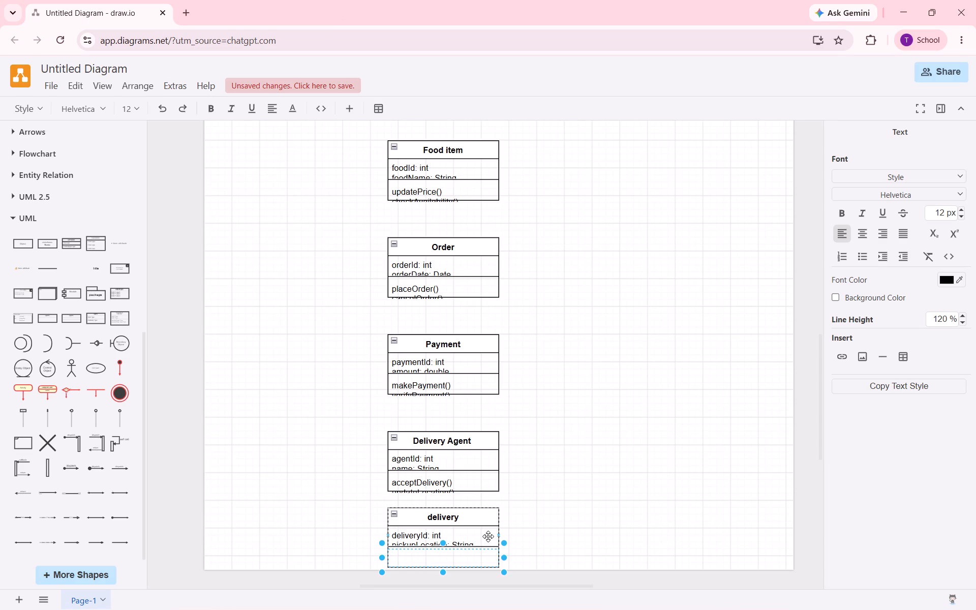
key(ctrl+v)
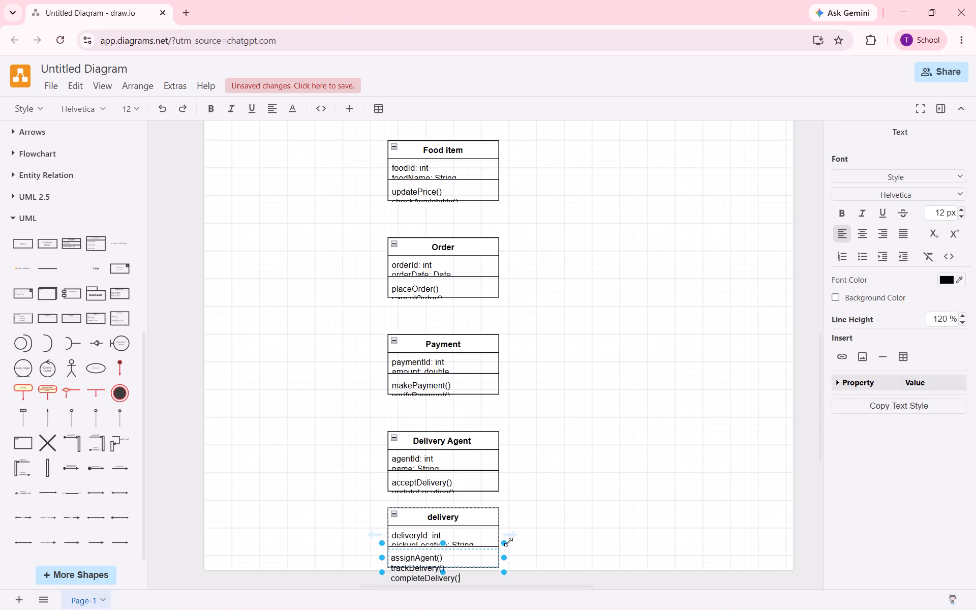
click(531, 545)
Move the Customer class up to about 30 below the page's upper edge.
scroll(544, 204, up, 4)
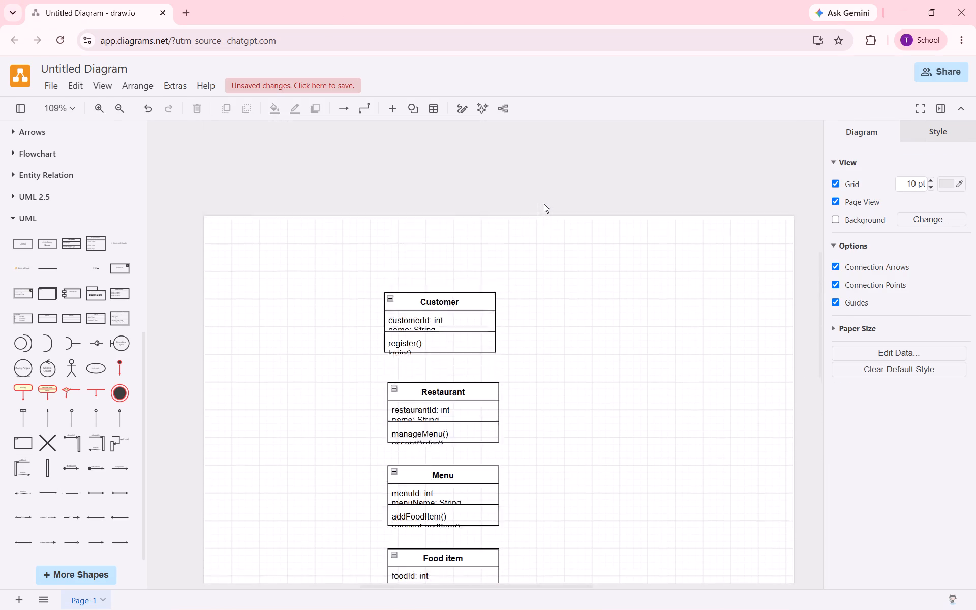
scroll(544, 204, up, 1)
click(442, 505)
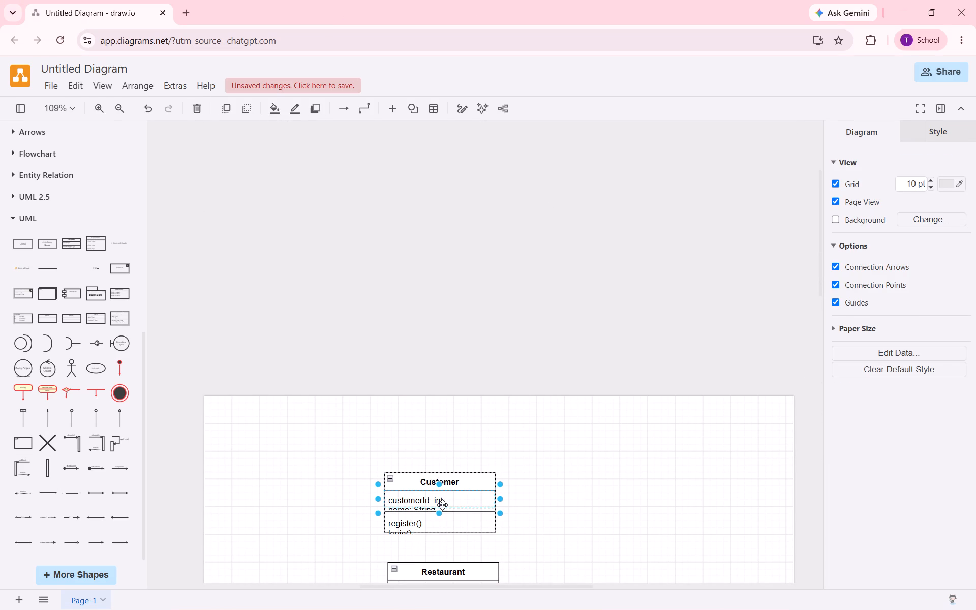
drag(462, 474, 463, 415)
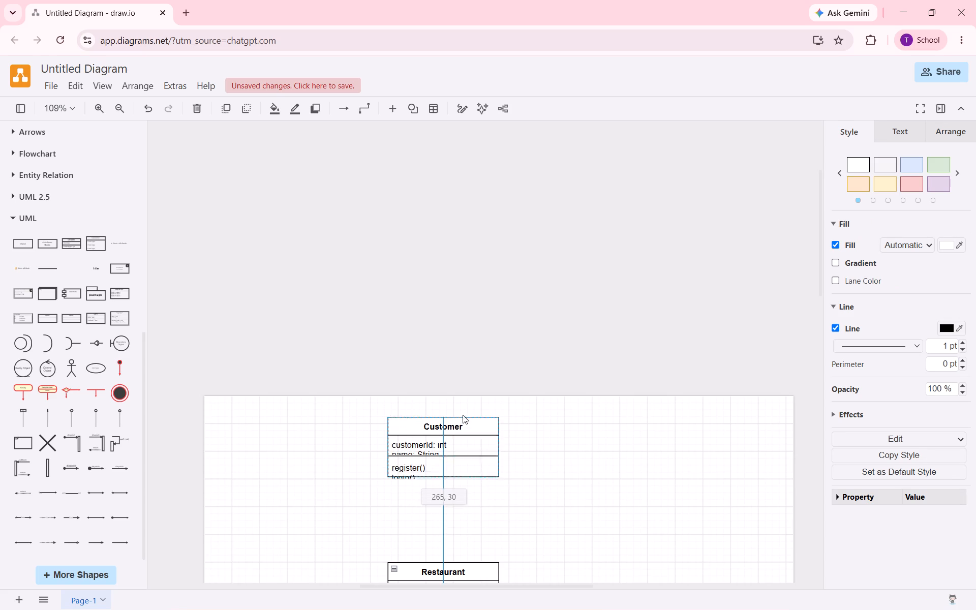
drag(463, 415, 460, 415)
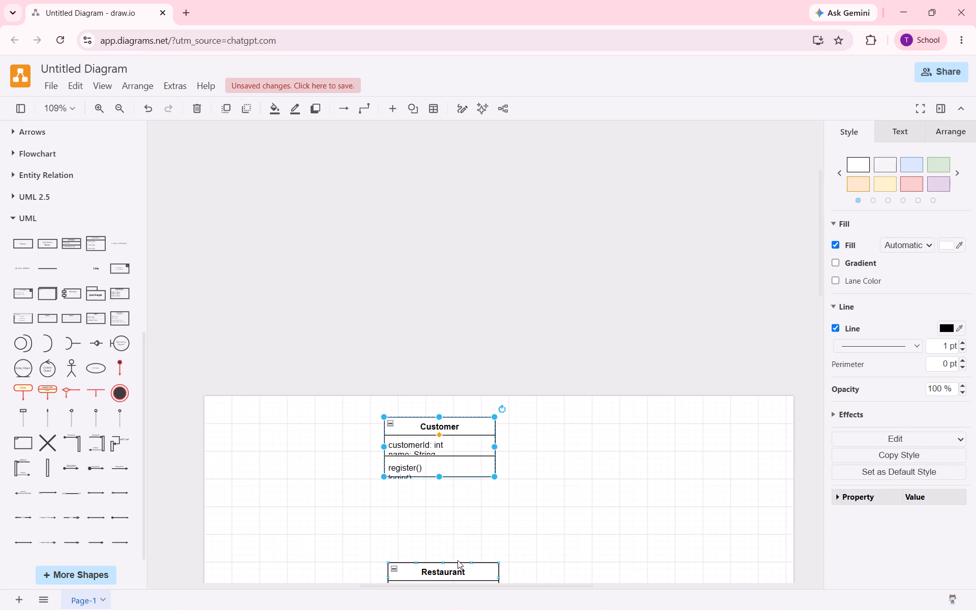
Move the Restaurant class up beneath Customer, to about position 265, 150.
drag(457, 565, 458, 505)
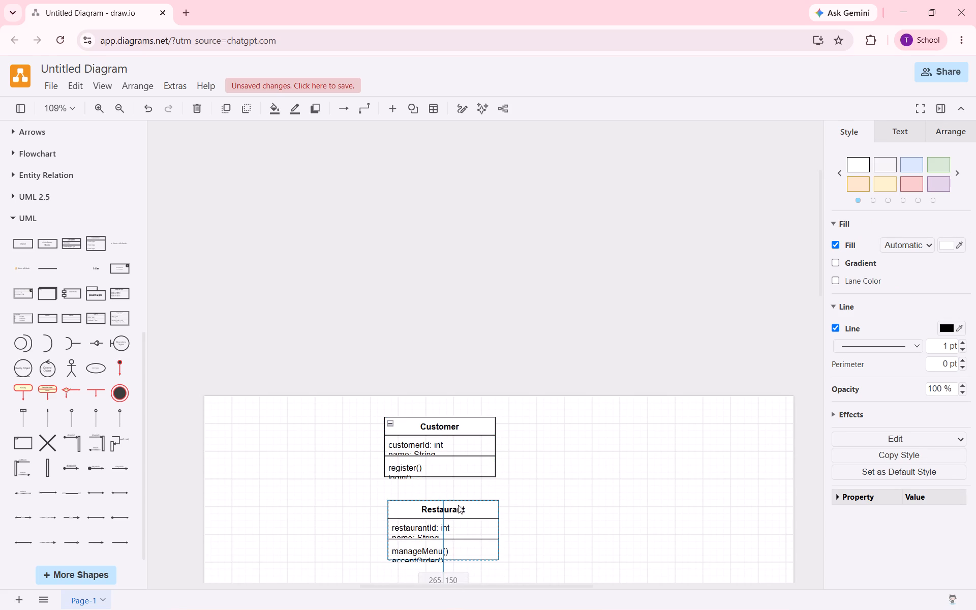
drag(458, 505, 457, 505)
Move the Menu class up beneath Restaurant, aligned with the column at about position 265, 260.
scroll(457, 505, down, 3)
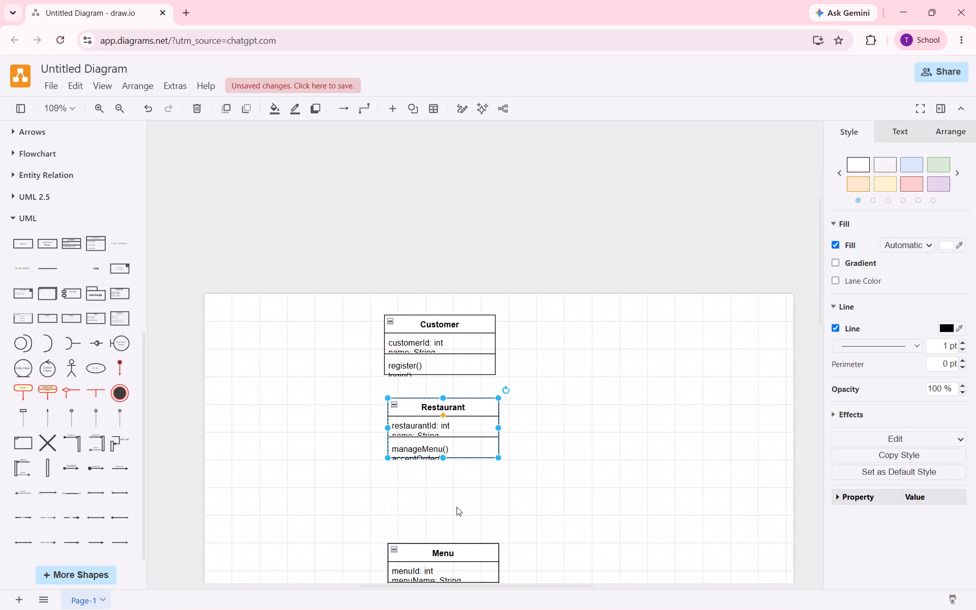
drag(449, 543, 458, 470)
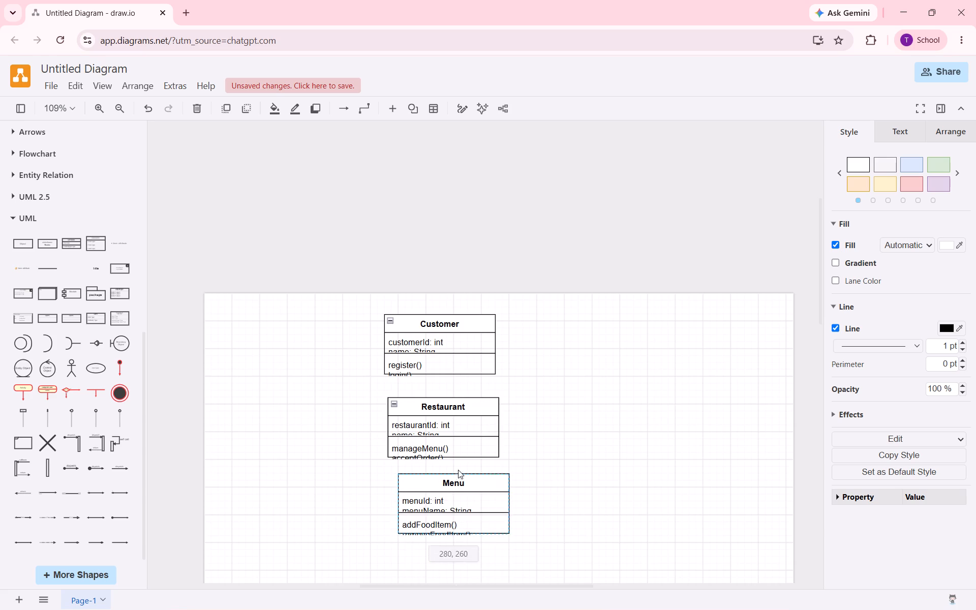
drag(458, 470, 451, 476)
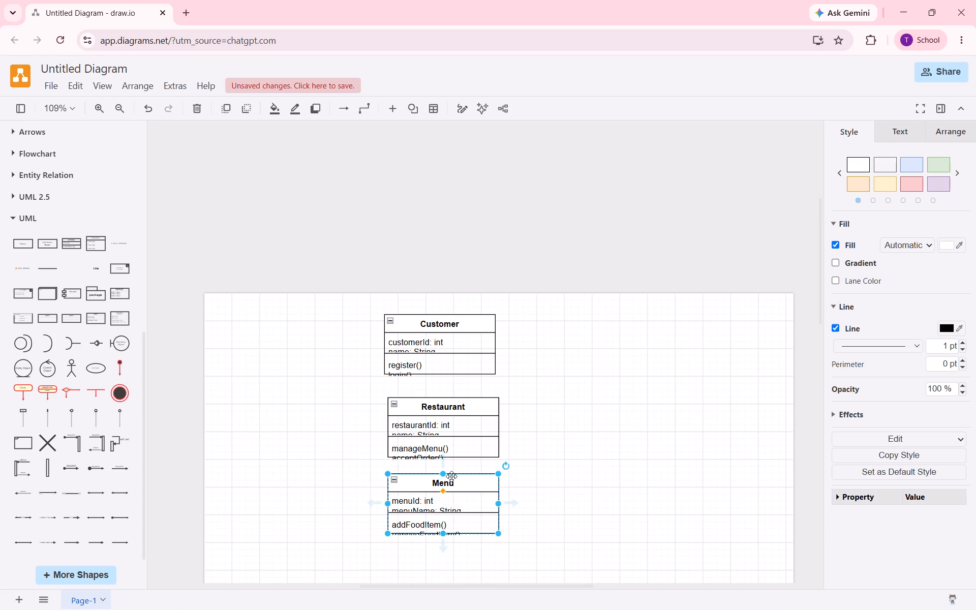
Move the Food item class up directly beneath Menu, keeping it aligned with the class column.
scroll(451, 476, down, 2)
drag(449, 509, 448, 434)
Move the Order class up beneath Food item, keeping it aligned with the column and leaving a small gap.
scroll(448, 434, down, 2)
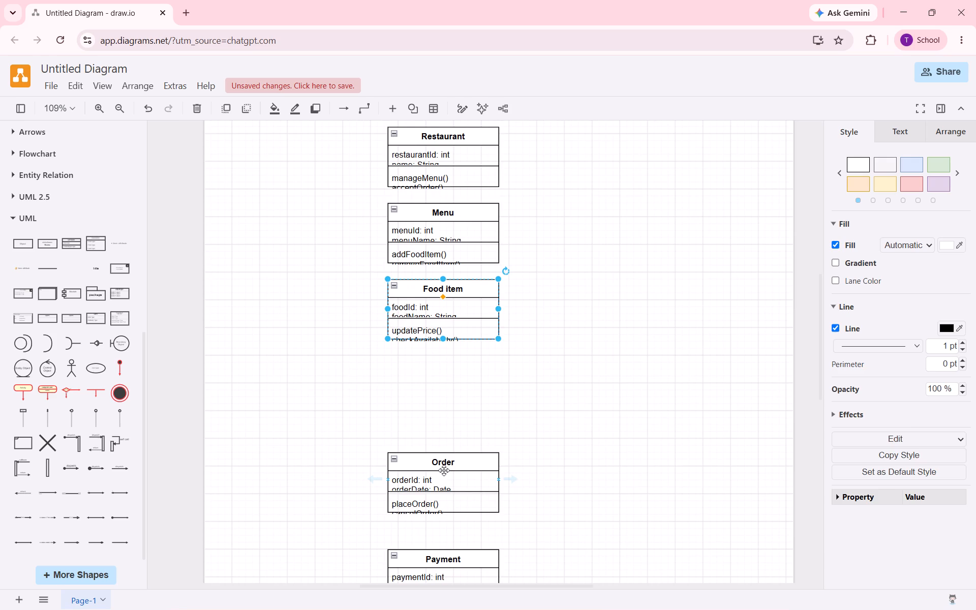
drag(444, 470, 444, 460)
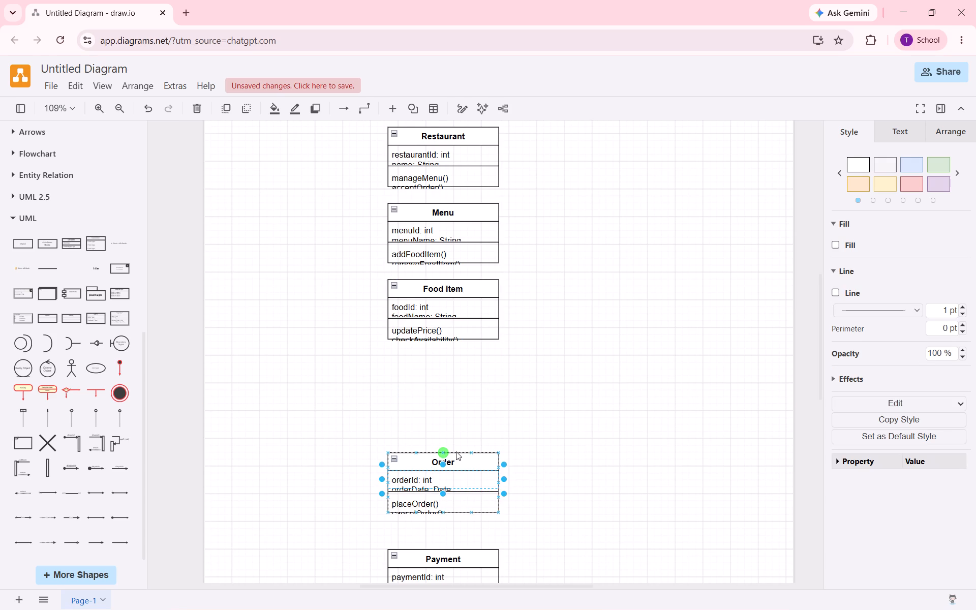
drag(456, 451, 457, 420)
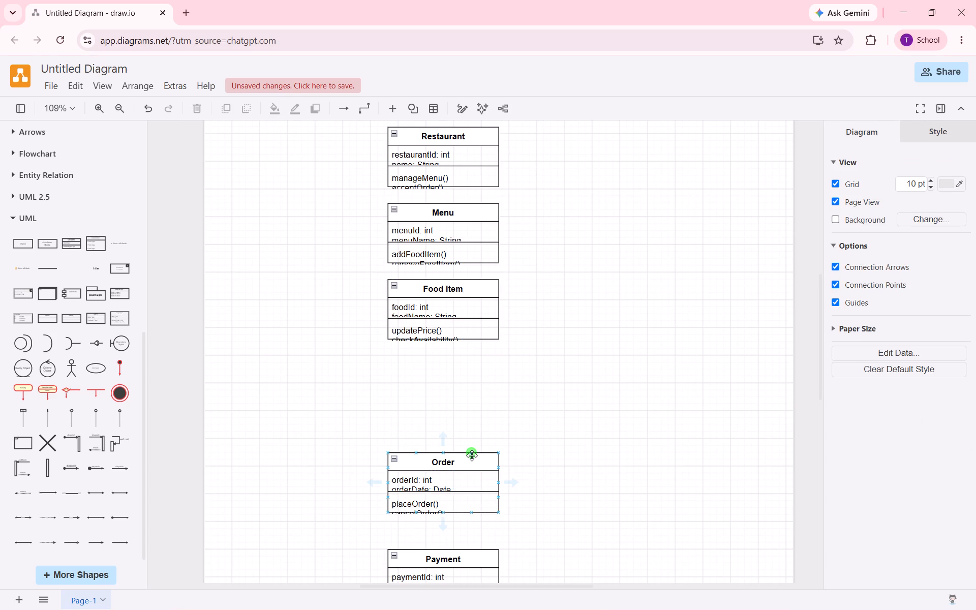
drag(472, 455, 474, 450)
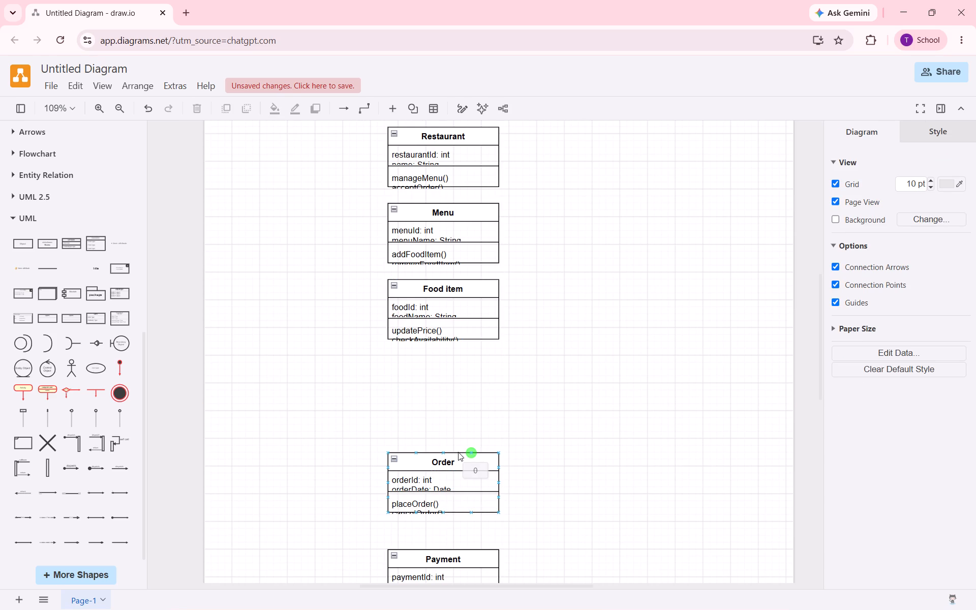
click(447, 453)
drag(452, 453, 452, 372)
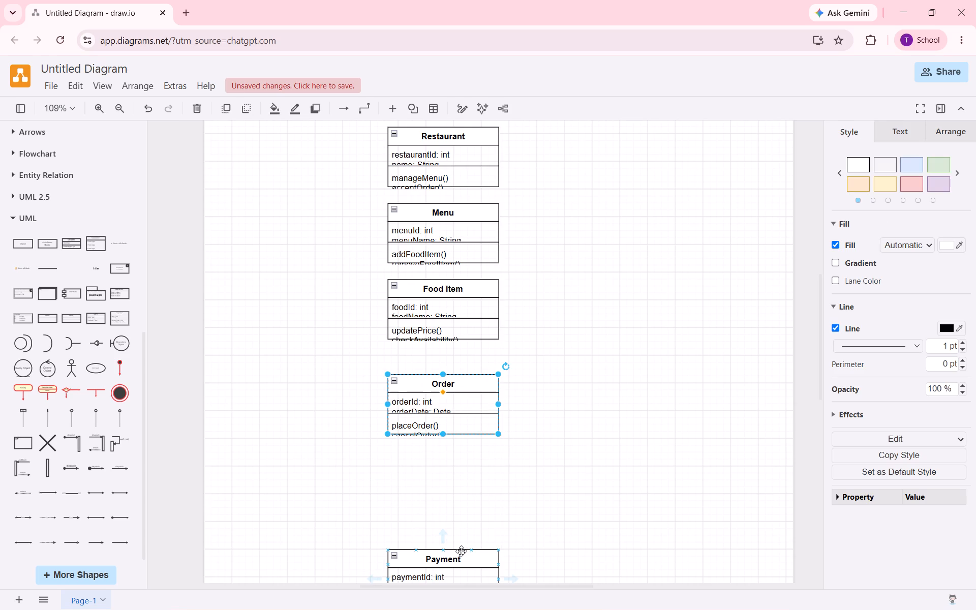
Move the Payment class up beneath Order, keeping it aligned with the class column.
drag(462, 551, 461, 469)
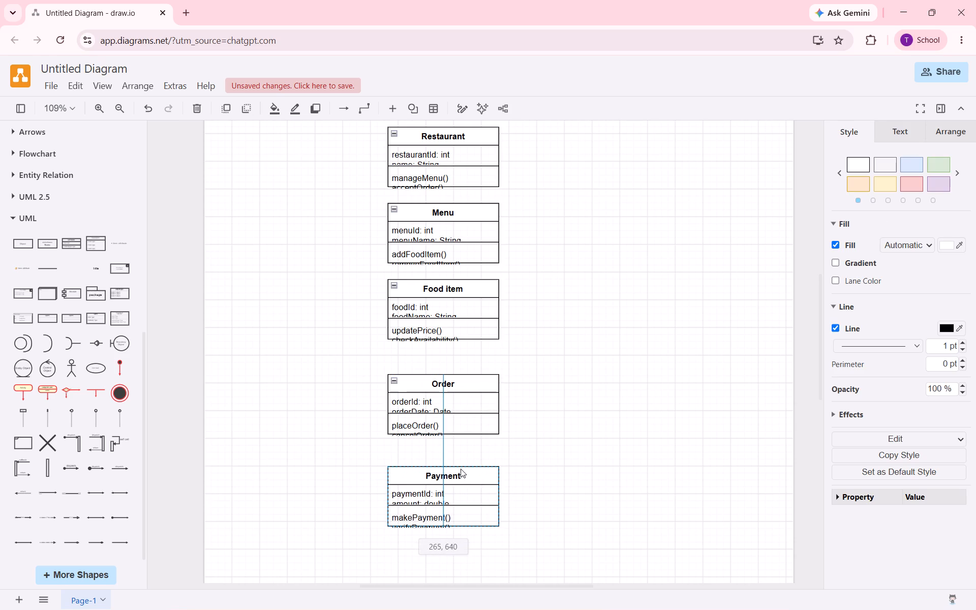
drag(461, 469, 462, 462)
Move the Delivery Agent class up beneath Payment, lining it up with the class column.
scroll(462, 462, down, 3)
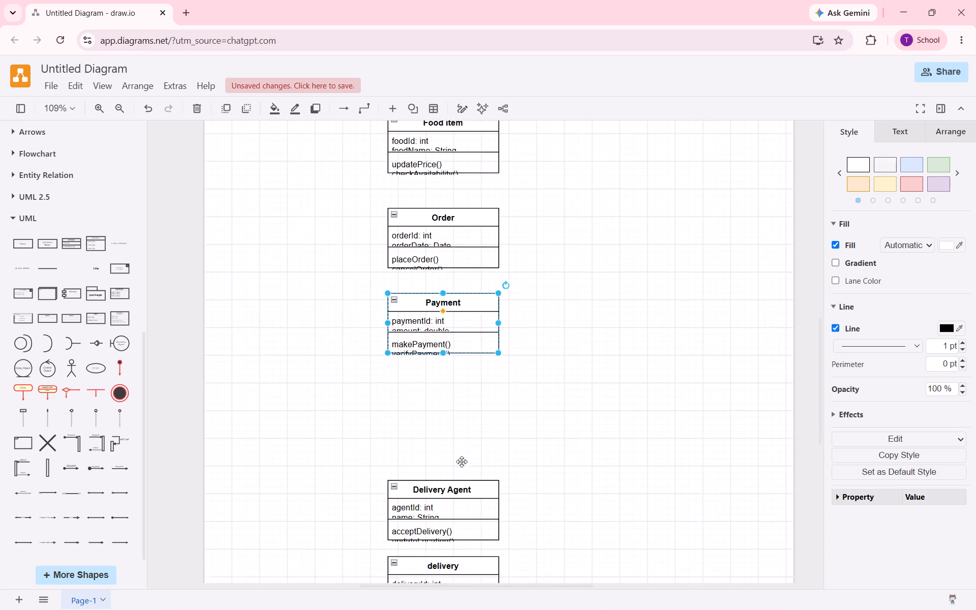
scroll(462, 462, down, 1)
drag(455, 447, 461, 344)
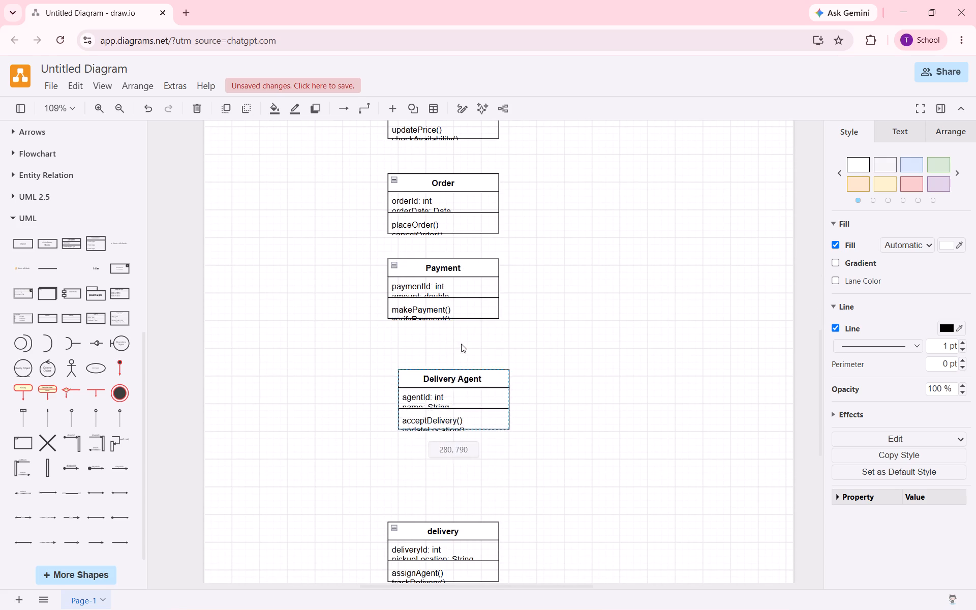
drag(461, 344, 455, 343)
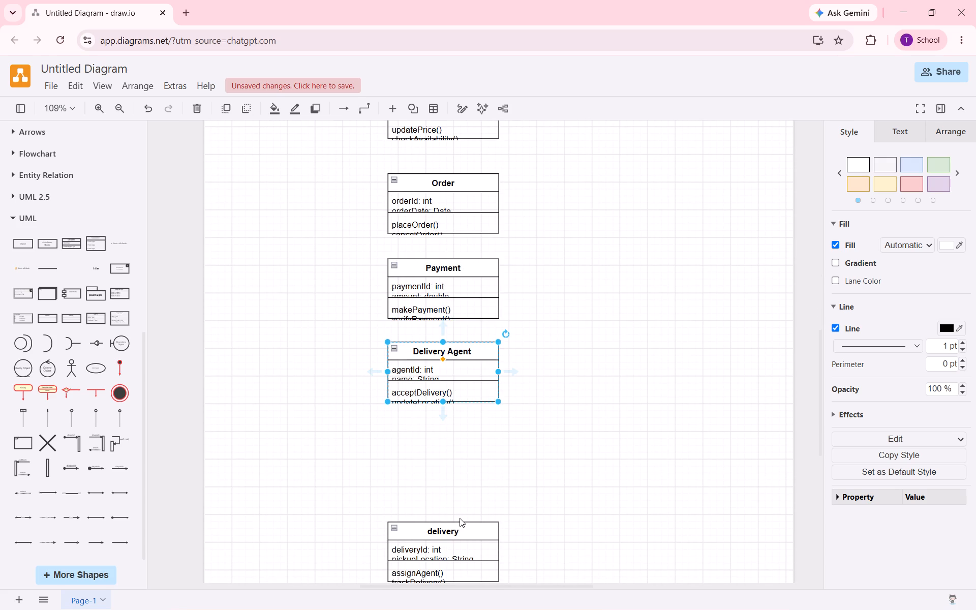
drag(459, 526, 462, 443)
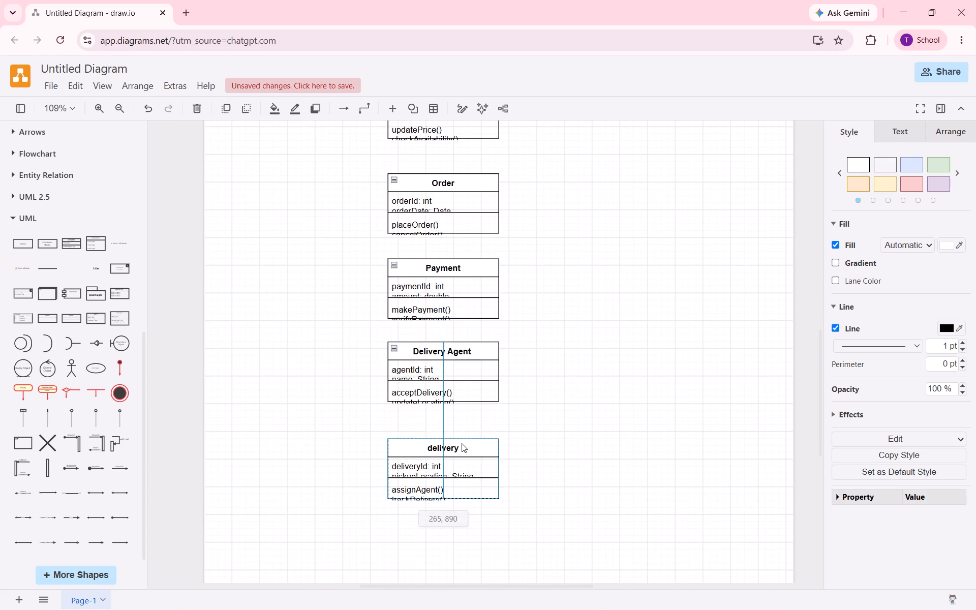
drag(462, 443, 462, 431)
scroll(462, 431, down, 3)
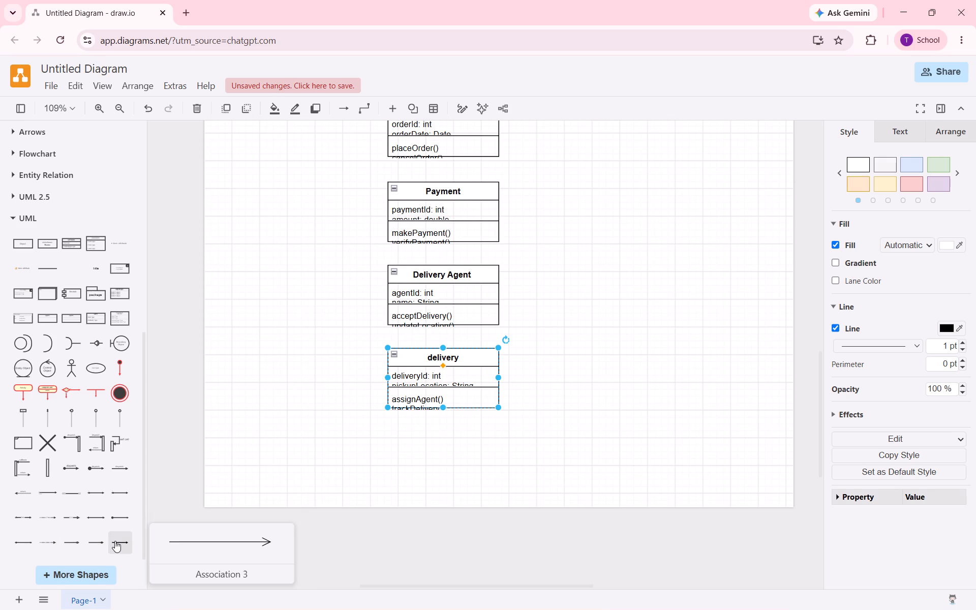
scroll(115, 541, down, 1)
scroll(95, 482, down, 1)
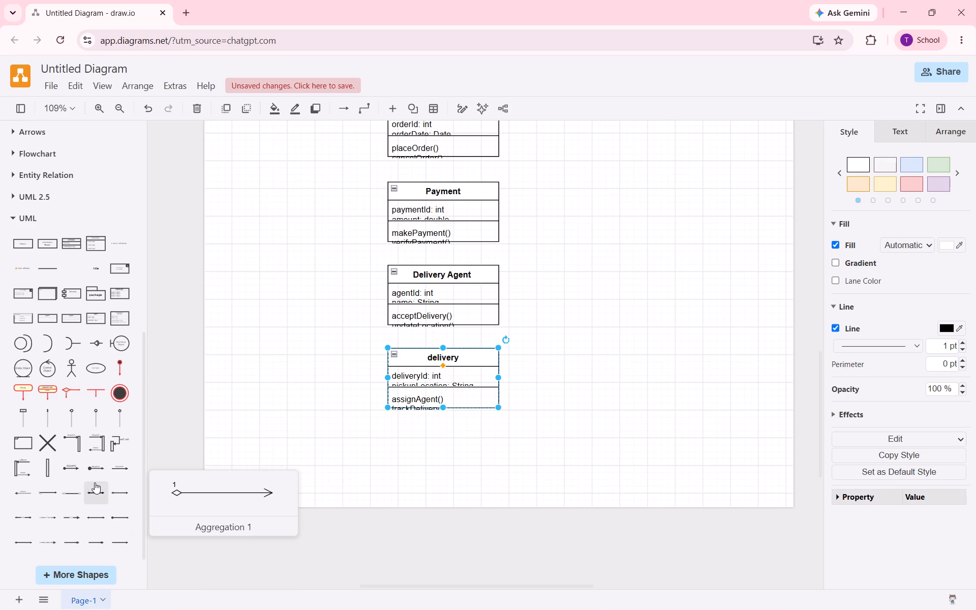
scroll(95, 482, down, 1)
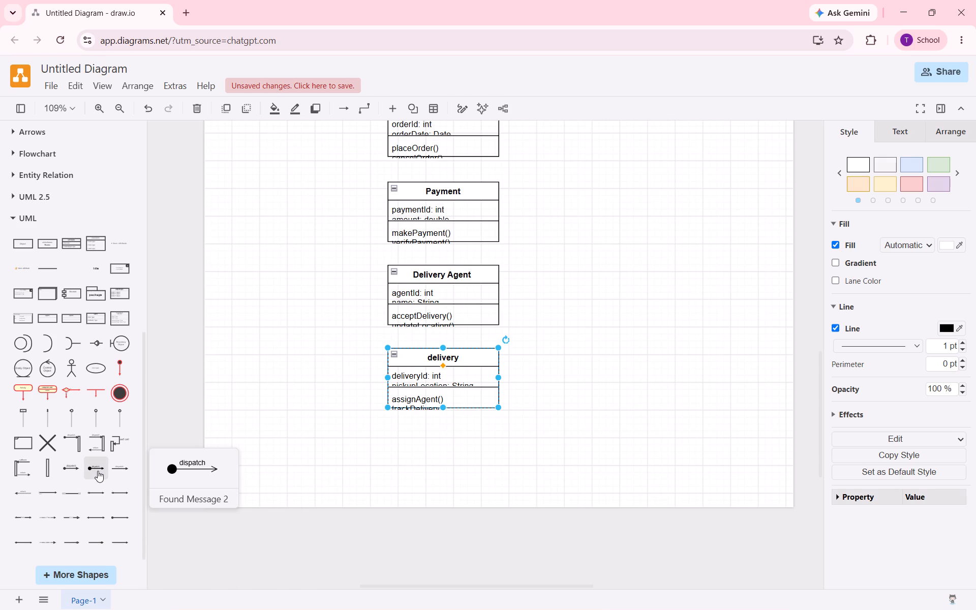
click(66, 492)
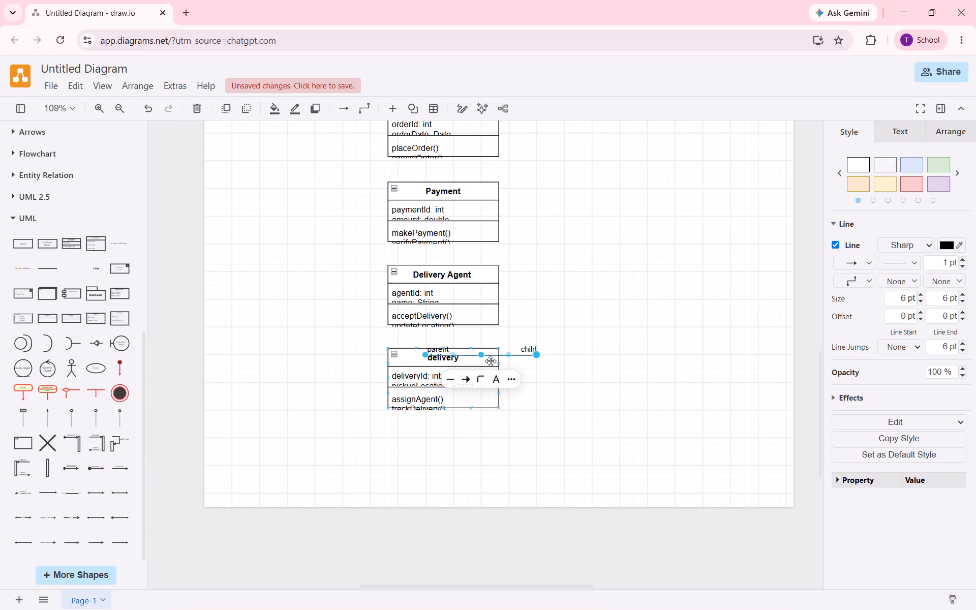
click(483, 355)
drag(483, 355, 552, 332)
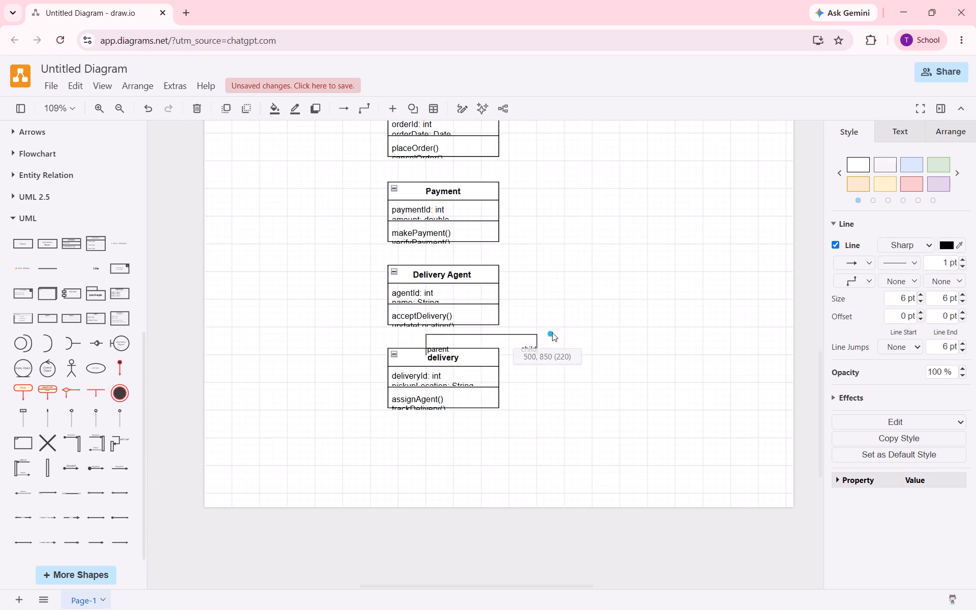
drag(552, 332, 527, 352)
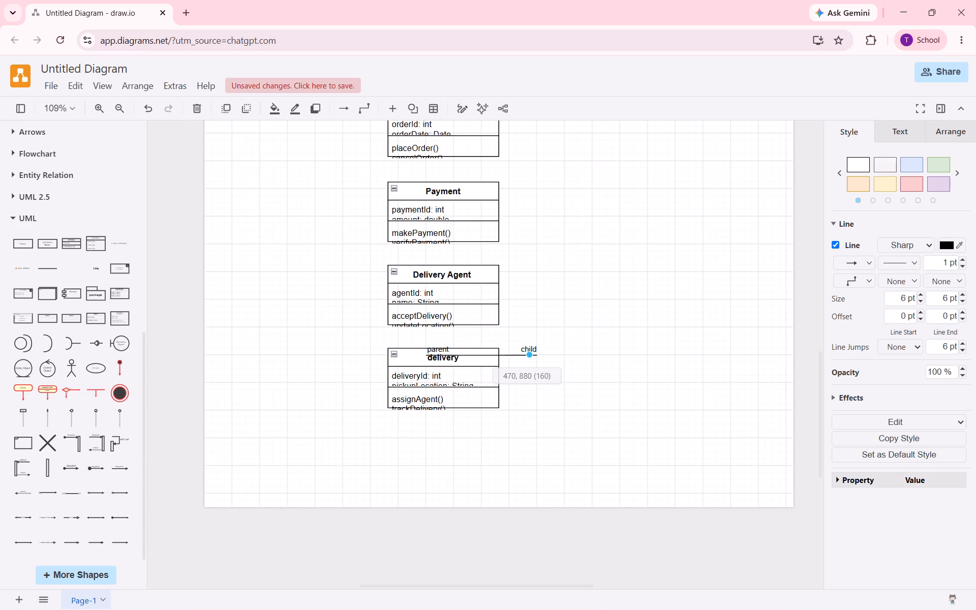
drag(527, 352, 527, 353)
drag(527, 353, 645, 256)
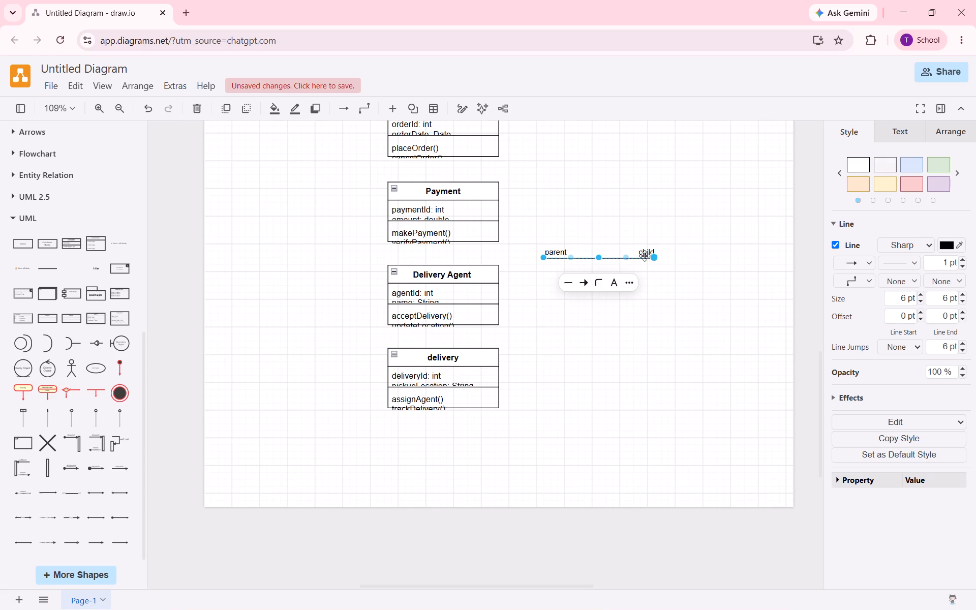
scroll(645, 256, up, 3)
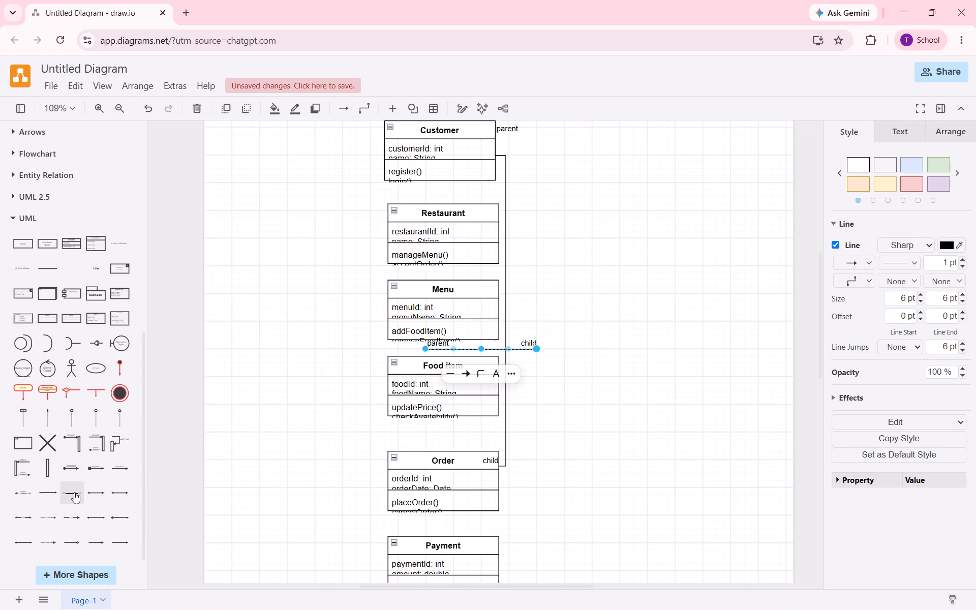
click(339, 224)
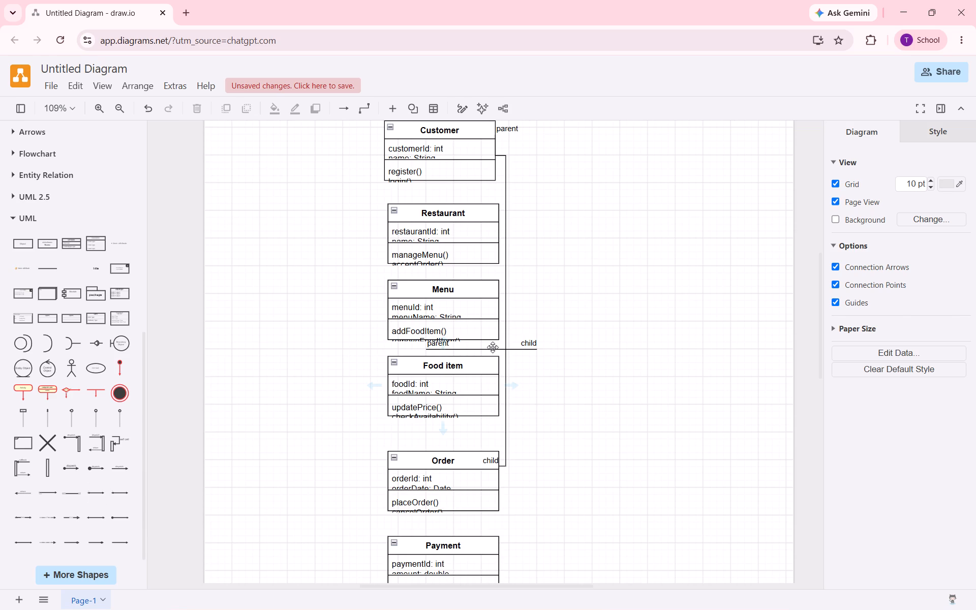
drag(493, 347, 351, 220)
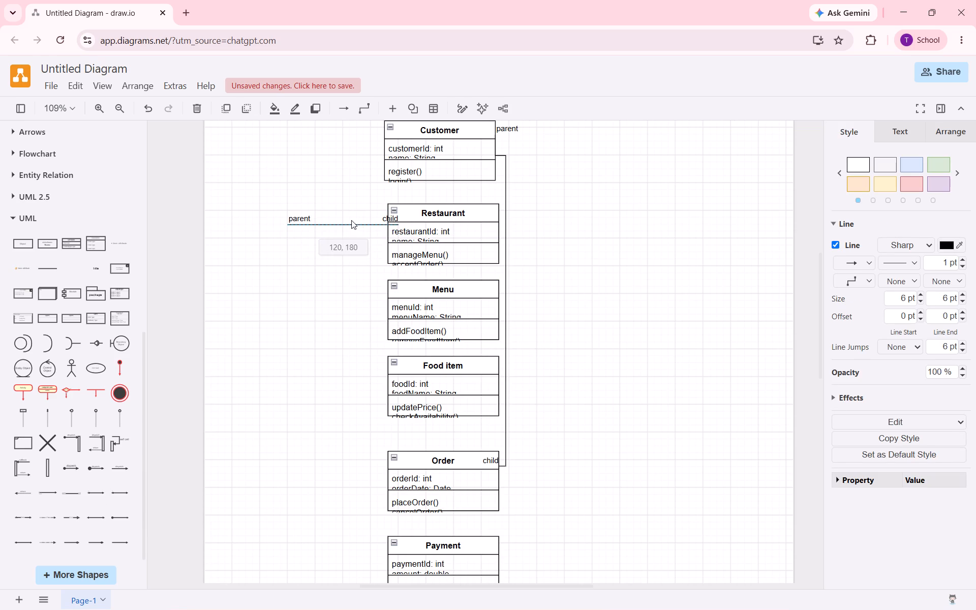
drag(351, 220, 346, 215)
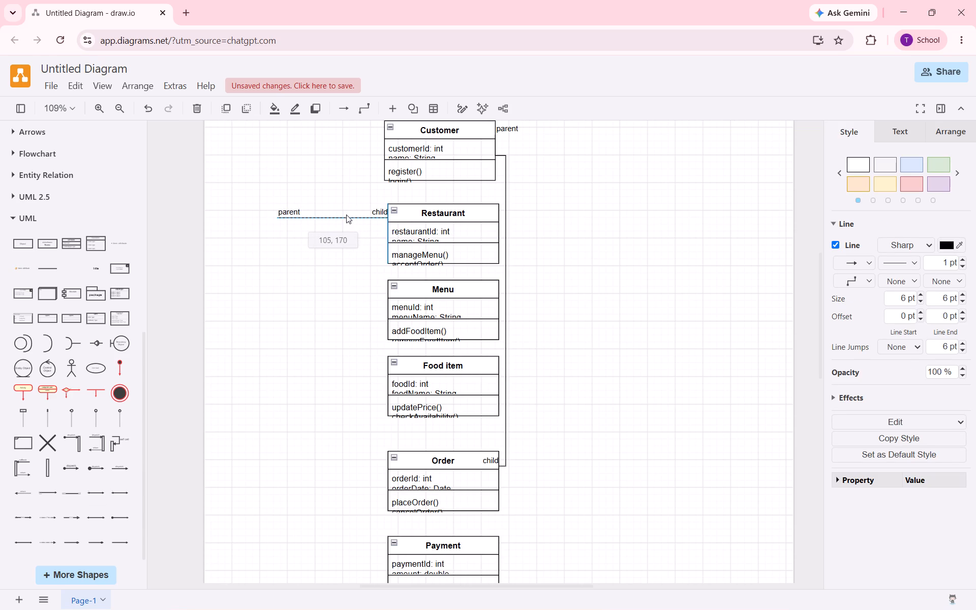
drag(346, 215, 565, 208)
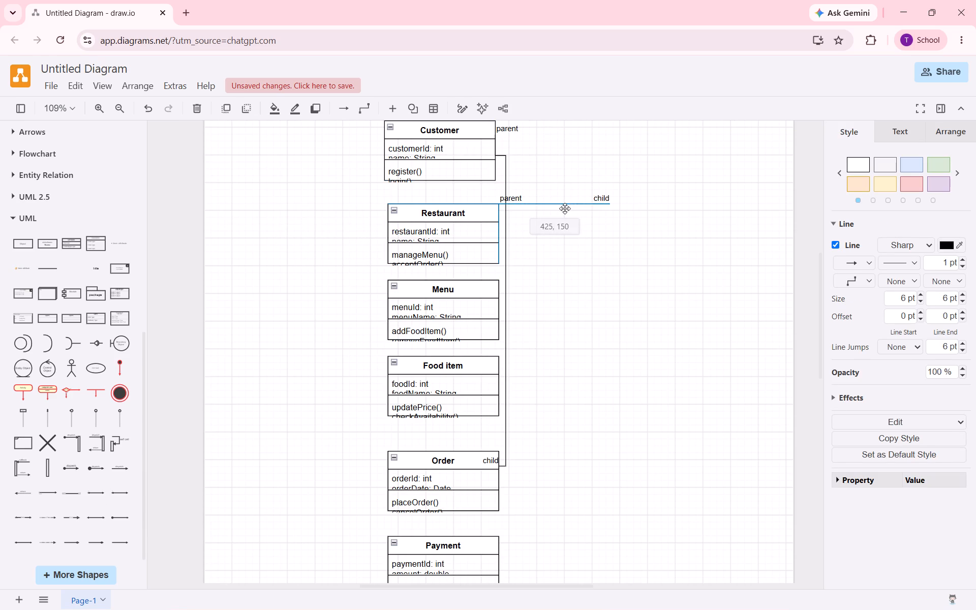
drag(565, 208, 565, 216)
click(565, 216)
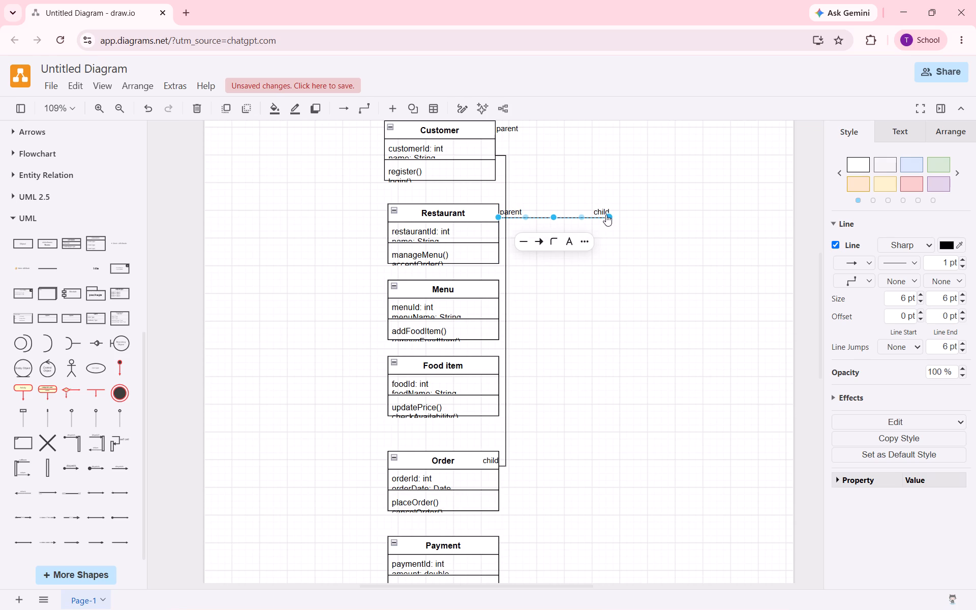
Attach the new connector's child end to the right edge of the Menu class, beside its title.
drag(606, 215, 507, 285)
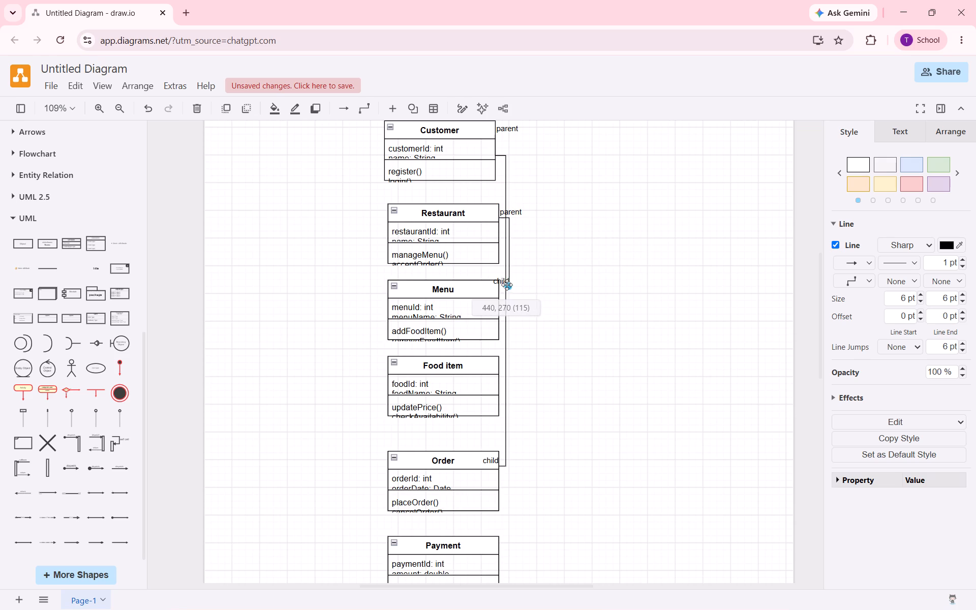
drag(507, 285, 500, 290)
click(500, 290)
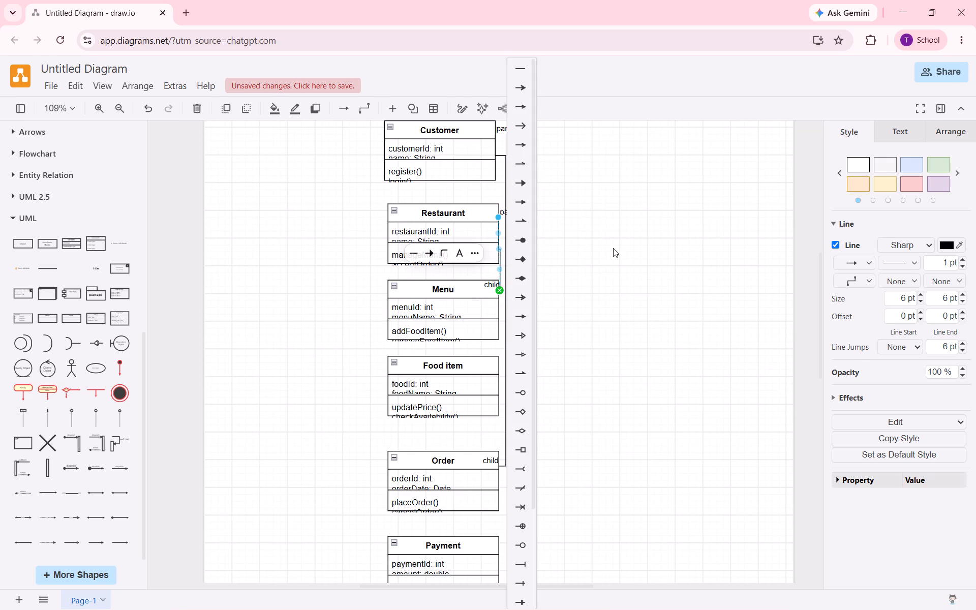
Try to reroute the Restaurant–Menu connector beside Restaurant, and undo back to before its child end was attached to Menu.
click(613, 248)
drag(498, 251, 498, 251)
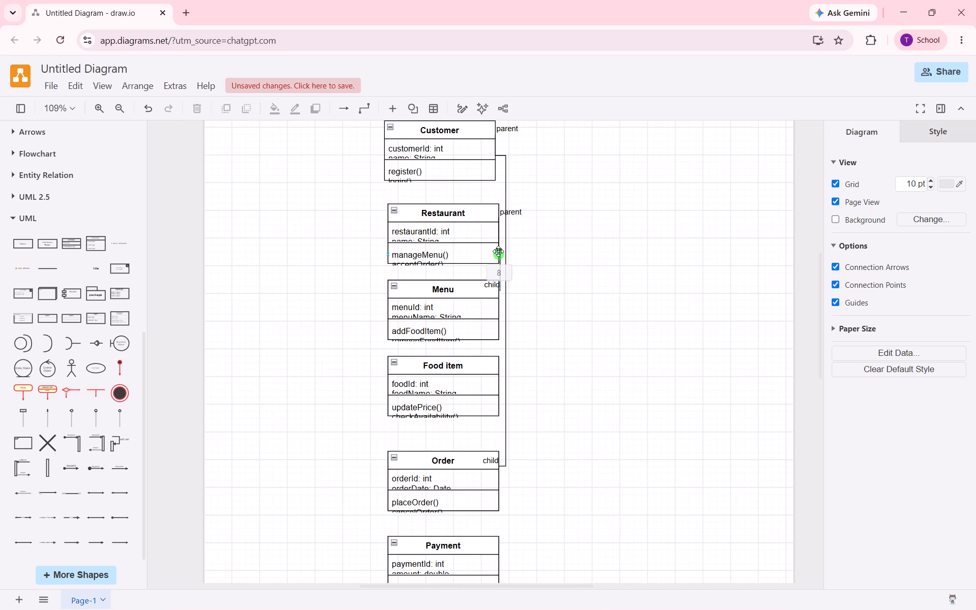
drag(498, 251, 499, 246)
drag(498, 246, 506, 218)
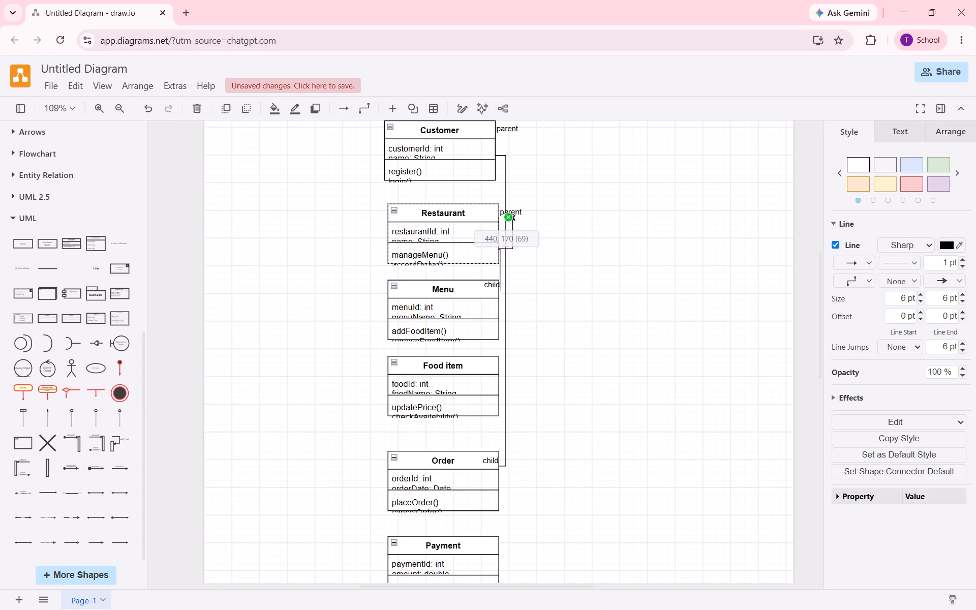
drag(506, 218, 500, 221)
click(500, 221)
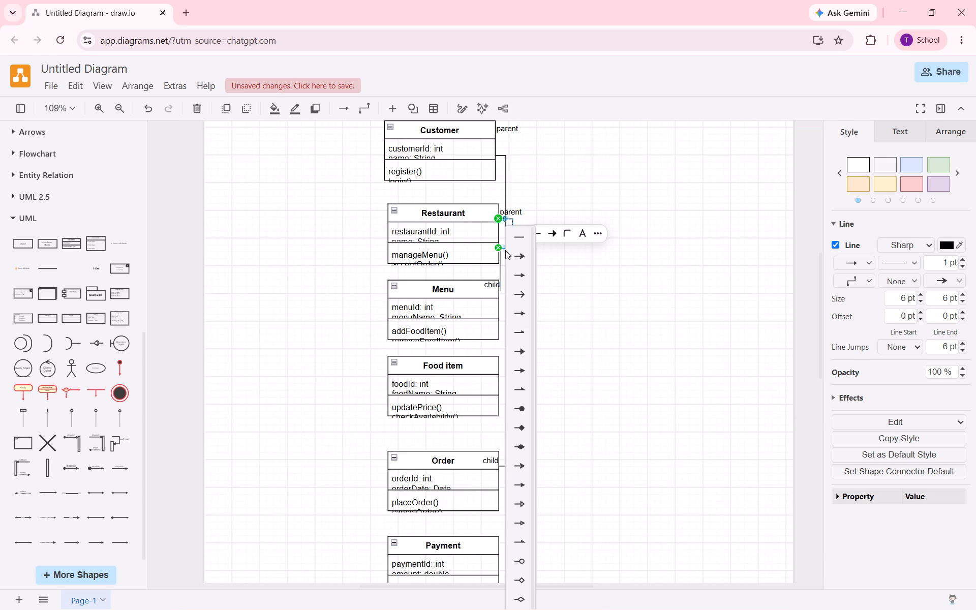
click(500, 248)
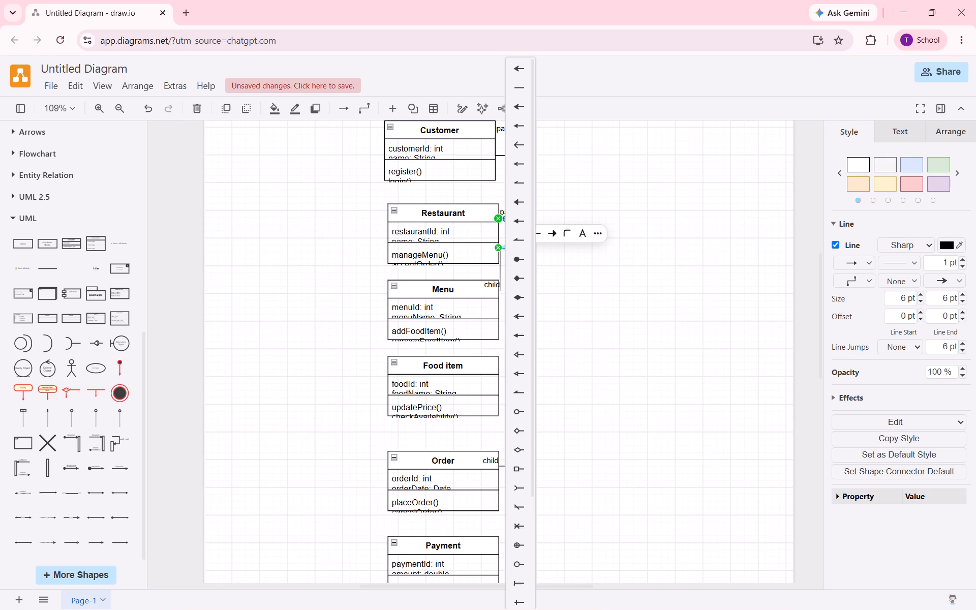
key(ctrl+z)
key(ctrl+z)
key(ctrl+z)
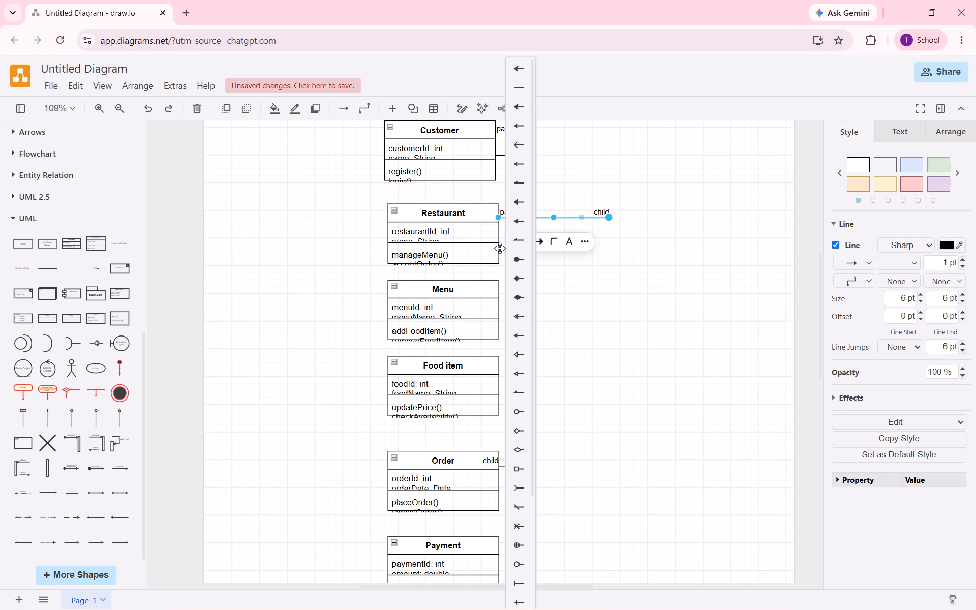
Place the child end of the Restaurant connector at the right edge of the Menu class, beside its title.
drag(609, 216, 614, 289)
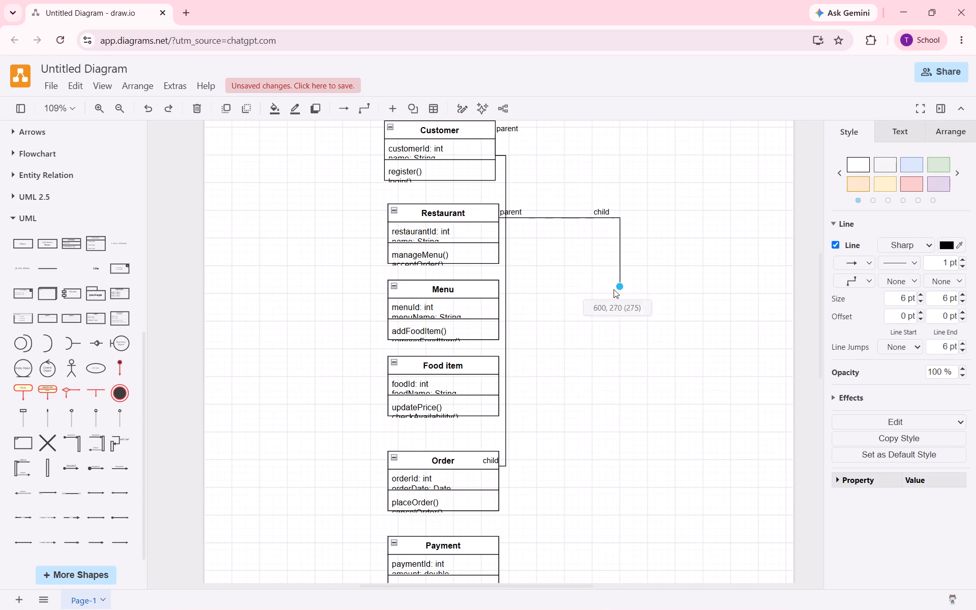
drag(614, 289, 500, 295)
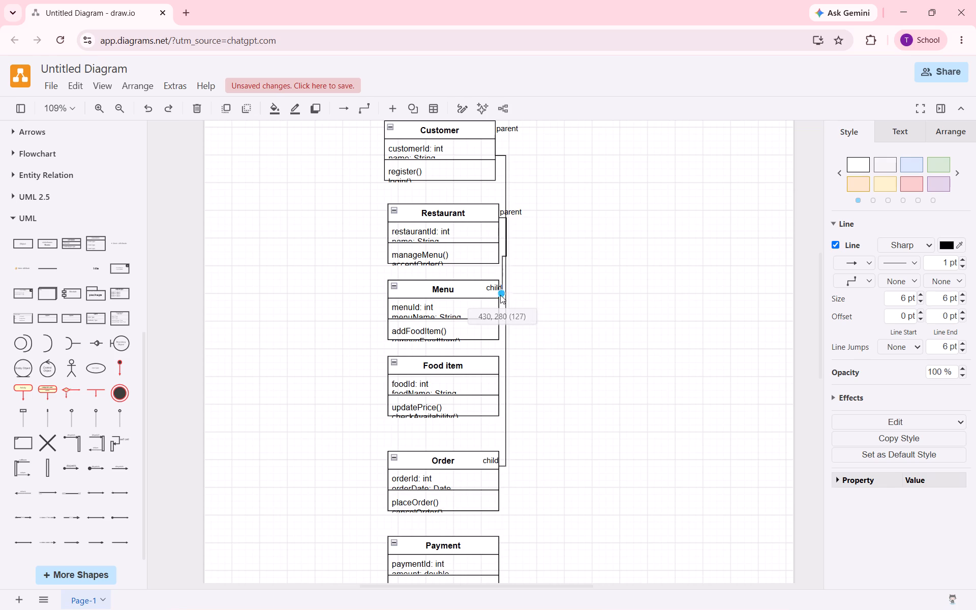
drag(500, 295, 504, 290)
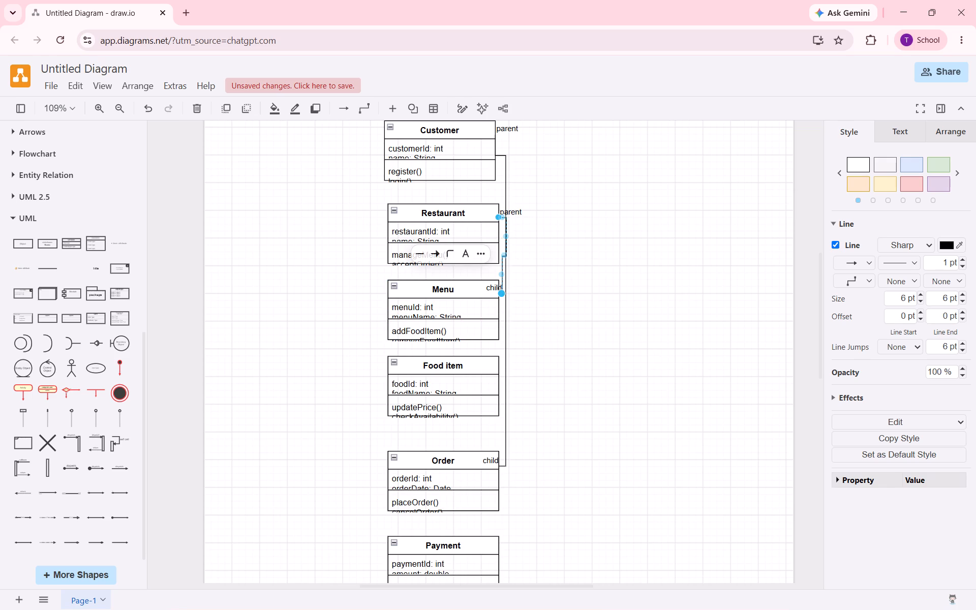
Adjust the Restaurant–Menu connector's bends so it runs straight down beside the class edges, inside the Customer–Order line.
drag(504, 257, 507, 262)
drag(505, 260, 529, 260)
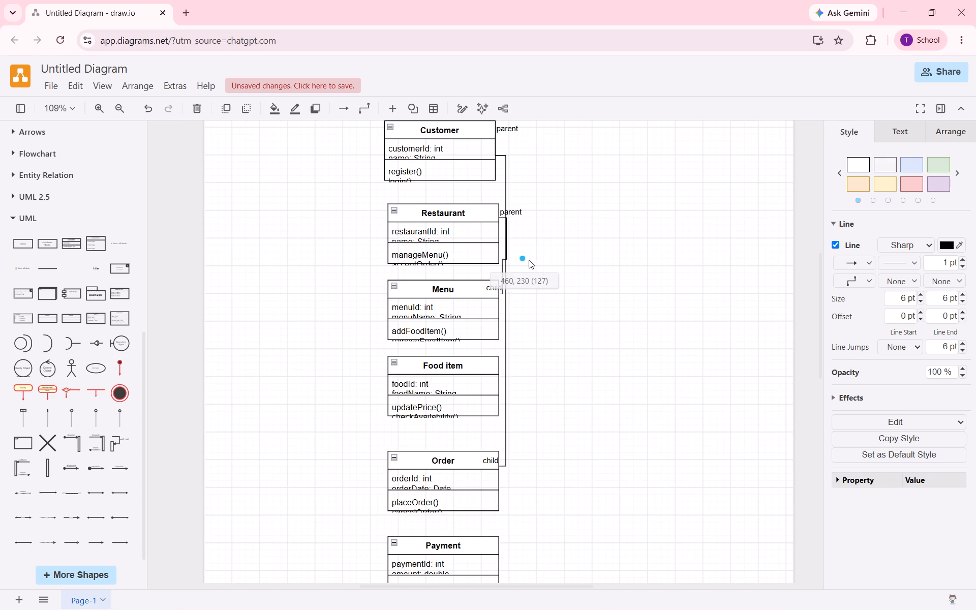
drag(529, 260, 559, 273)
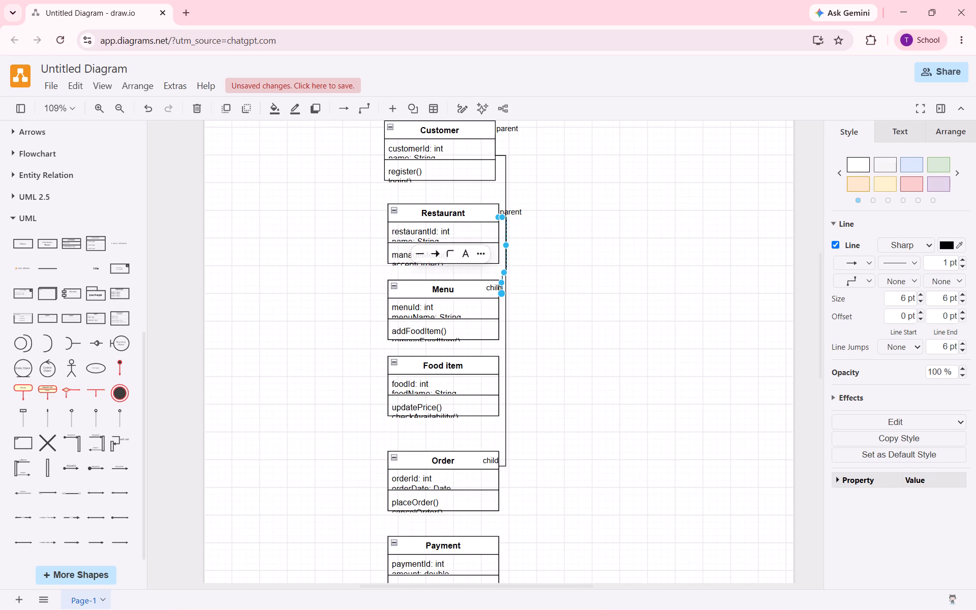
drag(504, 273, 502, 289)
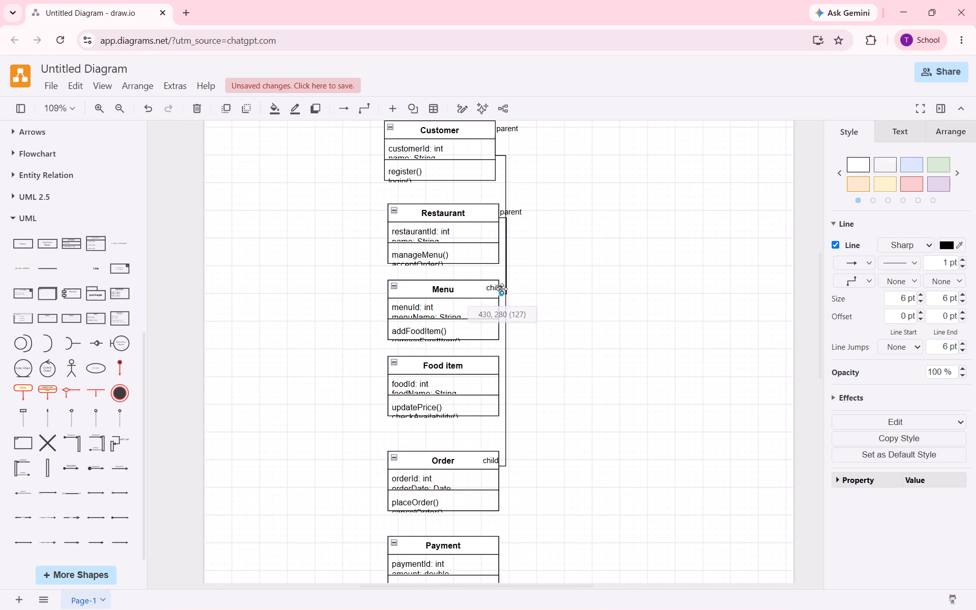
drag(502, 289, 502, 287)
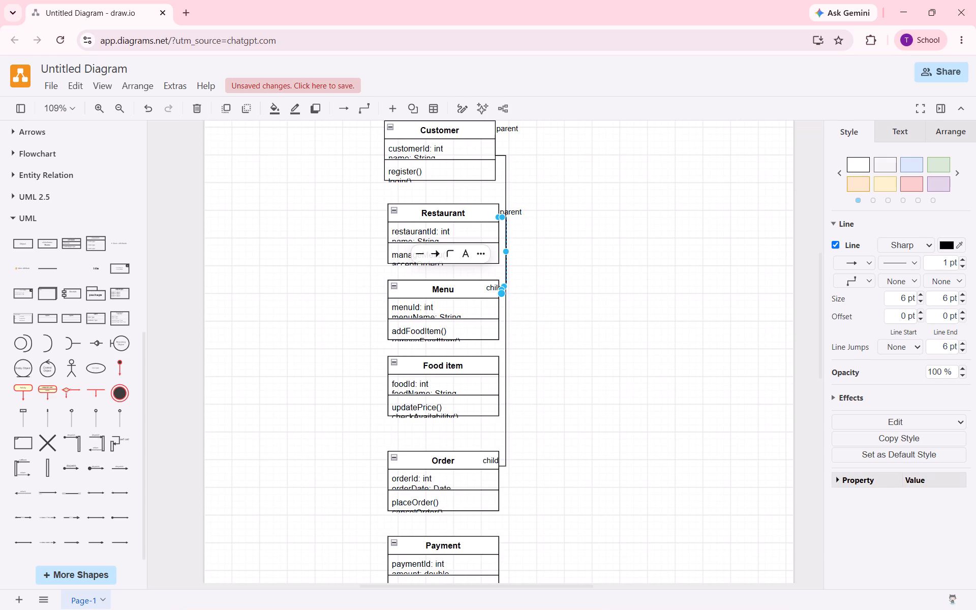
drag(507, 252, 502, 253)
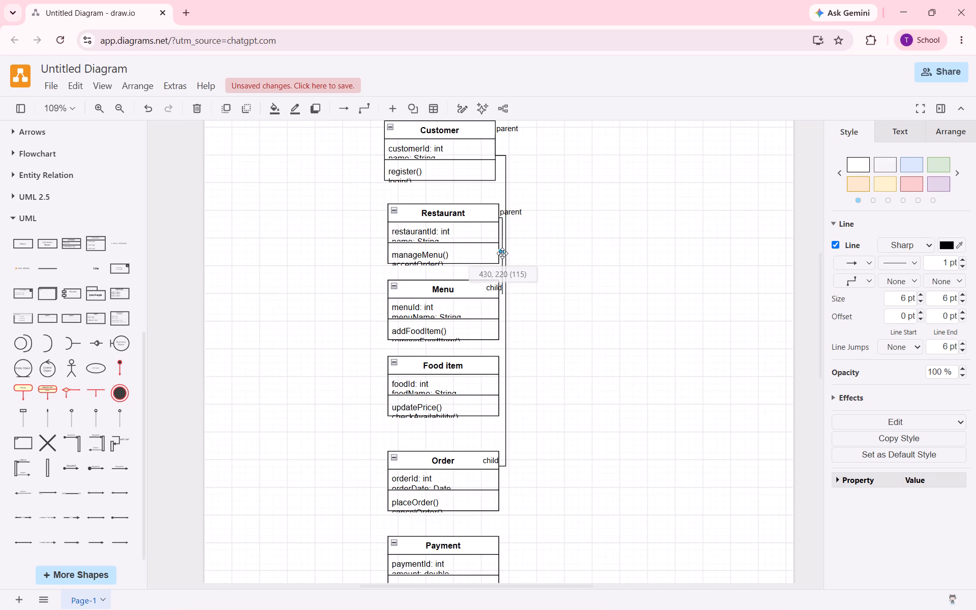
drag(502, 253, 503, 253)
click(531, 258)
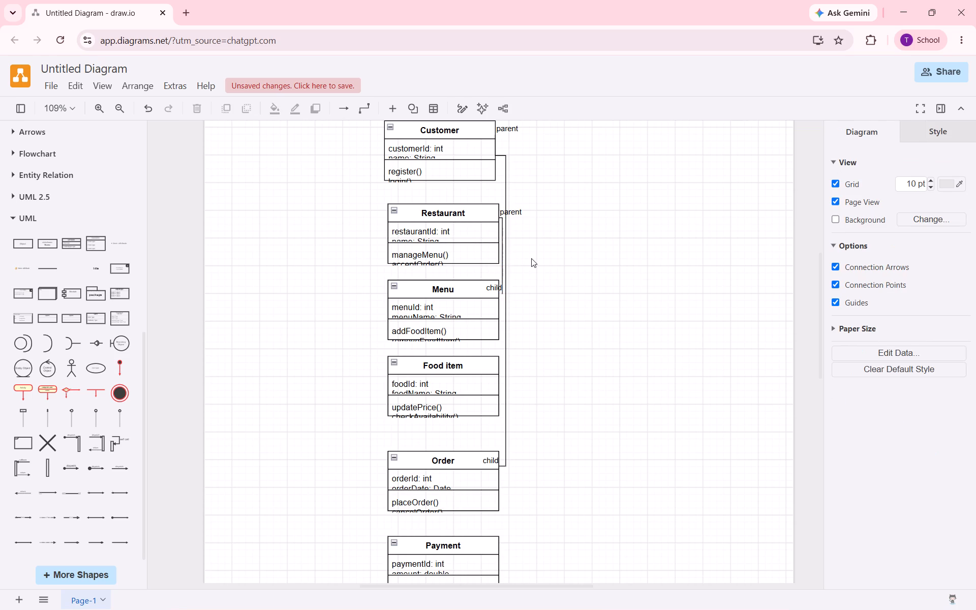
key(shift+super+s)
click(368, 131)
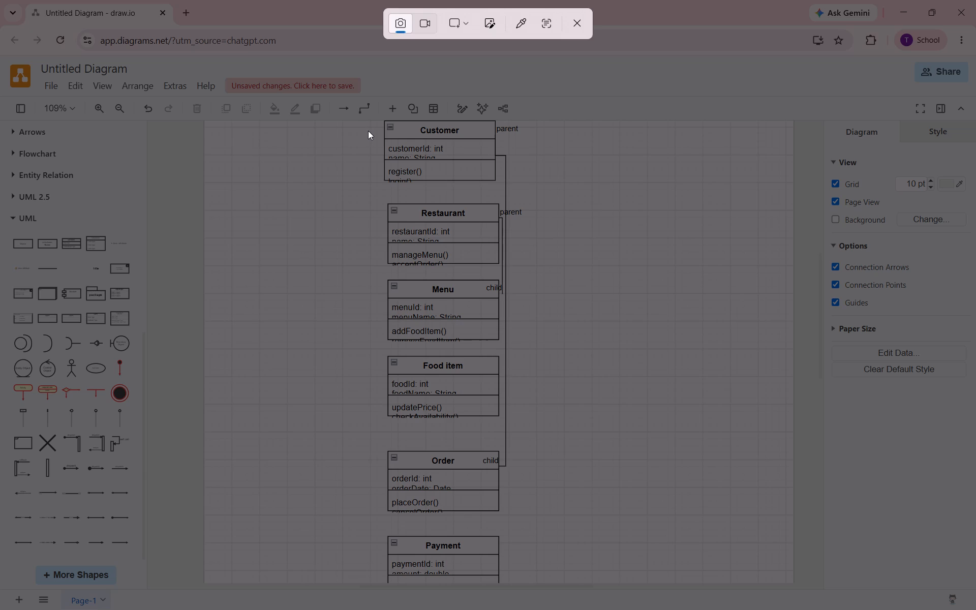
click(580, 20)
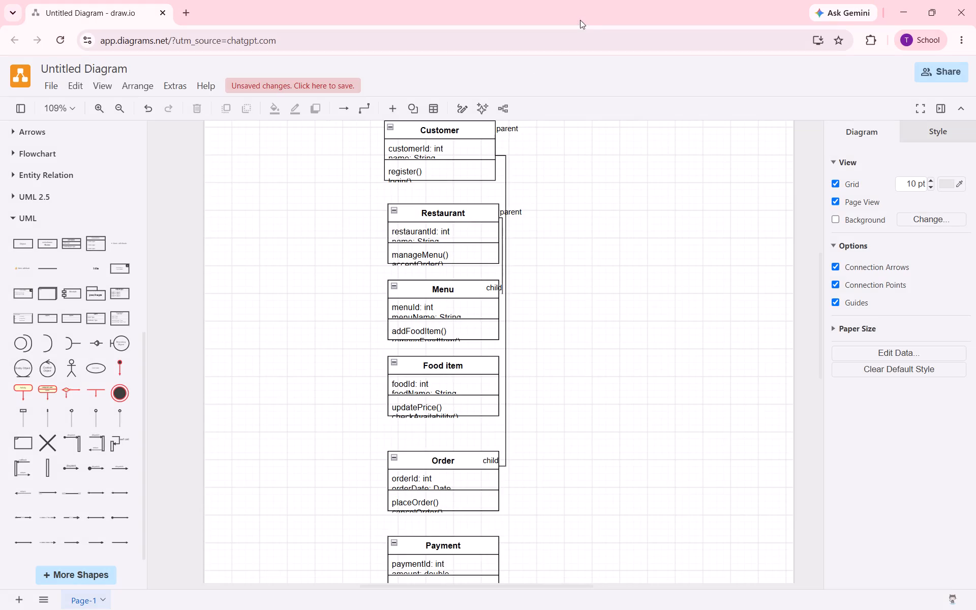
Capture a screenshot of the class diagram area, from the Customer class down to Payment.
key(shift+super+s)
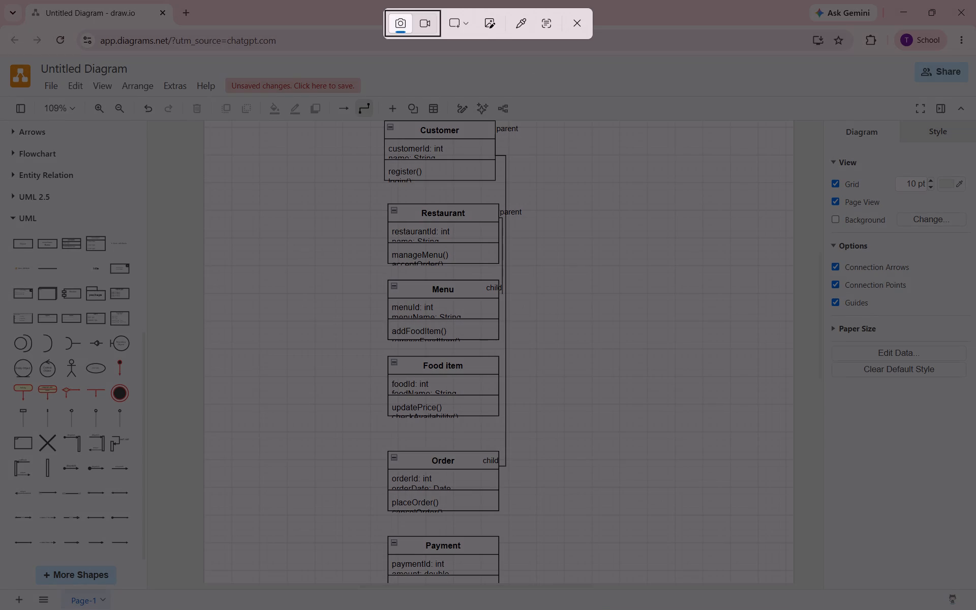
drag(362, 115, 652, 592)
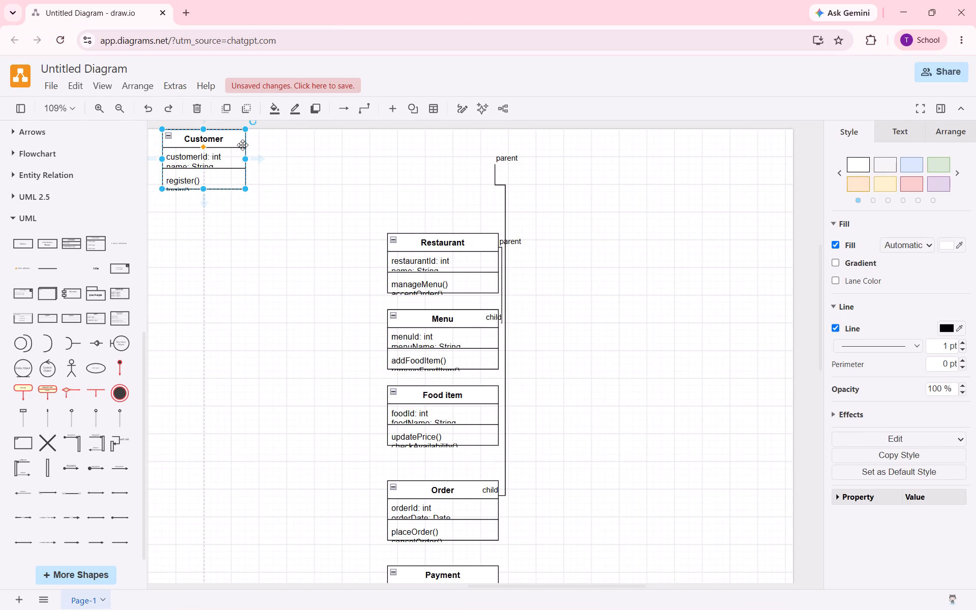
click(241, 160)
click(222, 160)
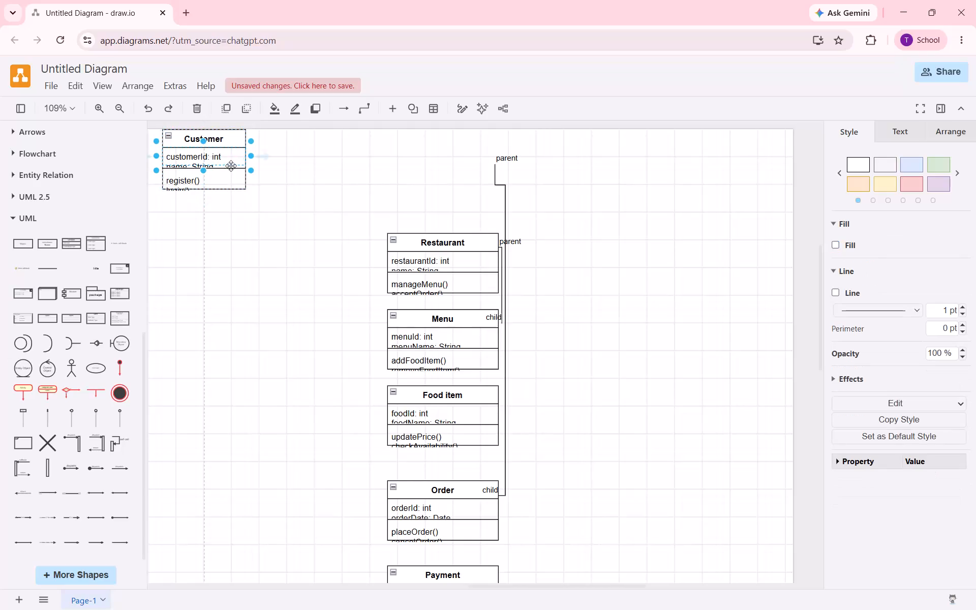
drag(204, 168, 204, 207)
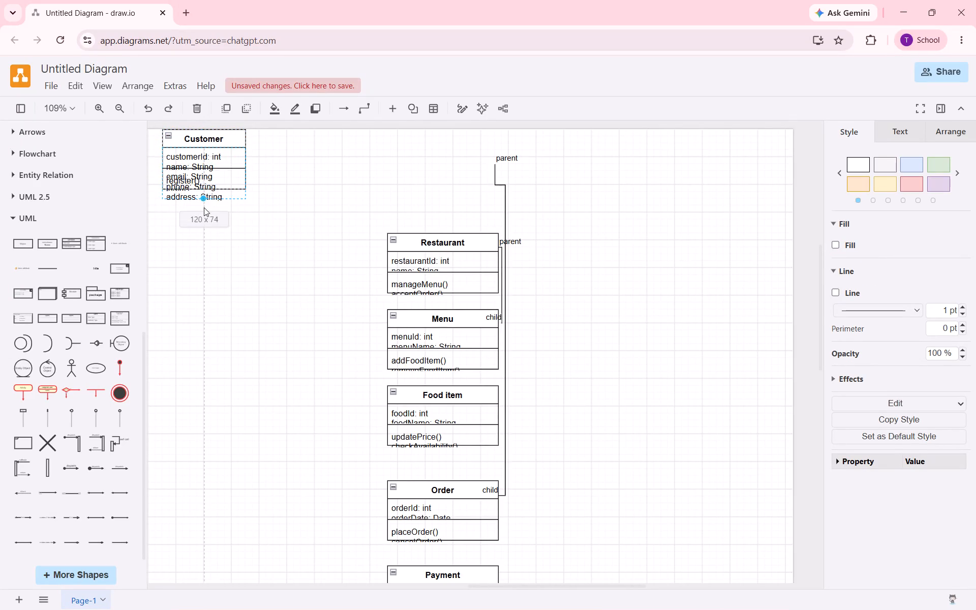
drag(204, 207, 204, 220)
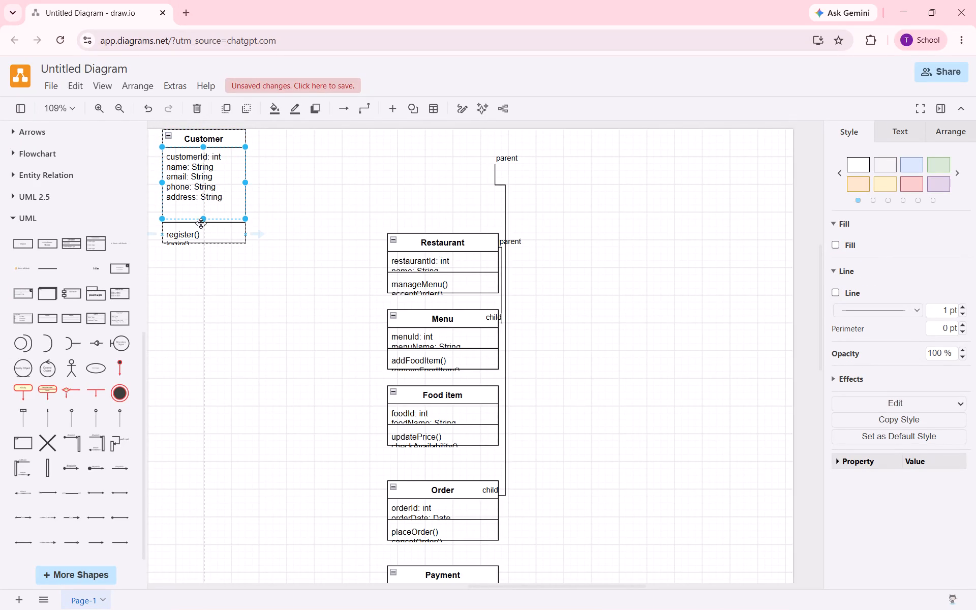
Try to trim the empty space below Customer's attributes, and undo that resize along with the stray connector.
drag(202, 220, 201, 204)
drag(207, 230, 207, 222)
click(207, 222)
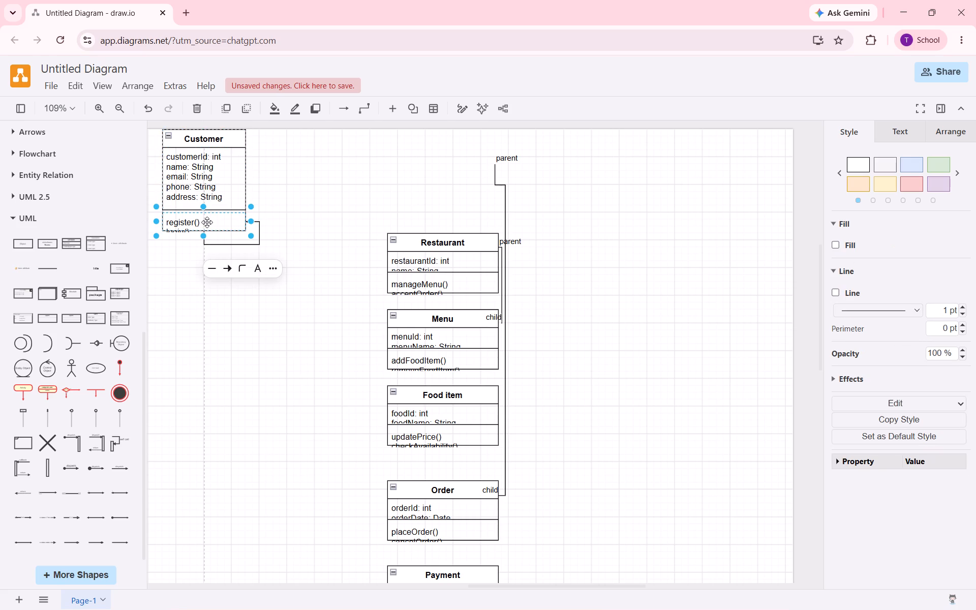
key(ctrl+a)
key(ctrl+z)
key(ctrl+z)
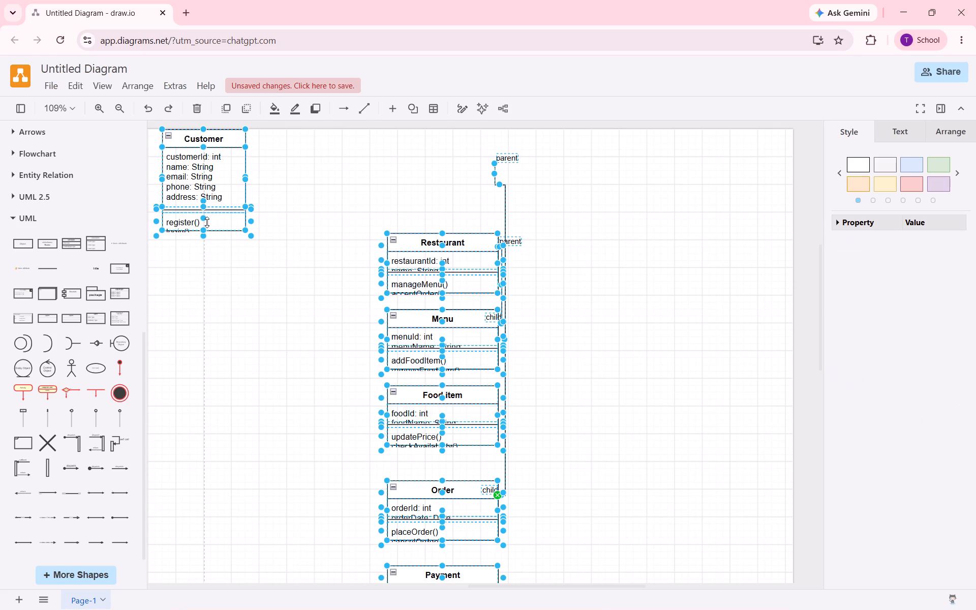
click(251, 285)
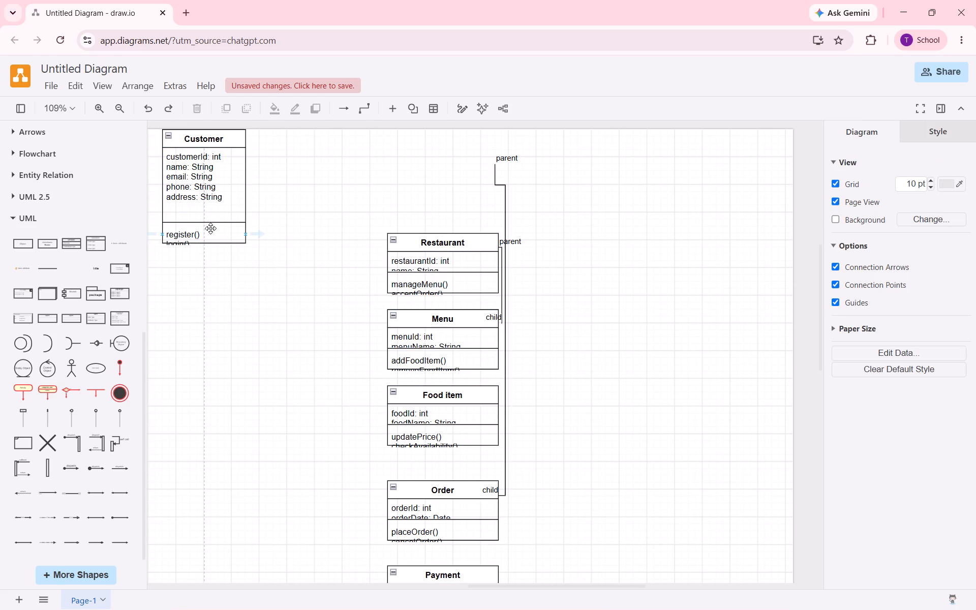
Shorten the Customer class's attribute section so it ends just below the address attribute.
click(200, 219)
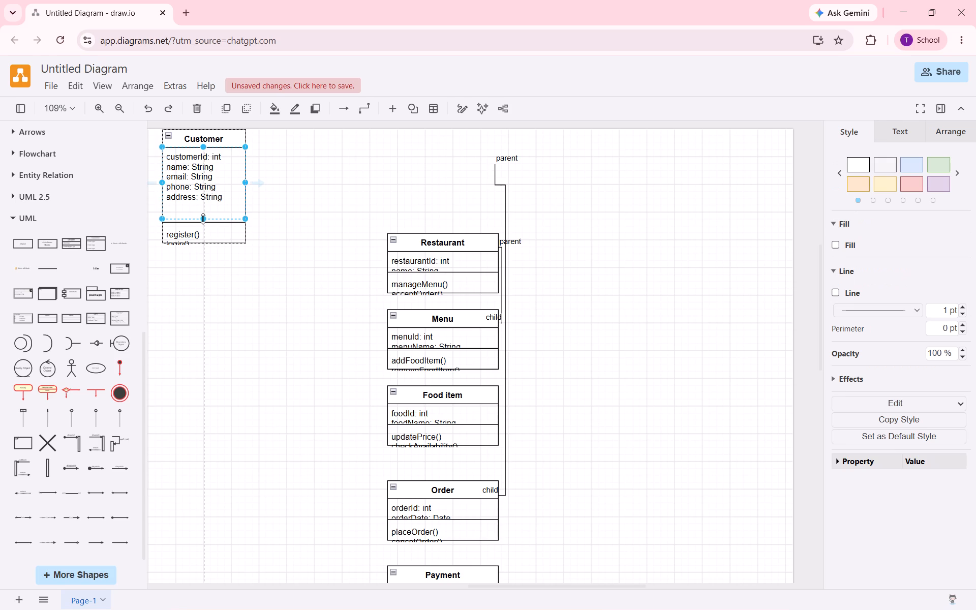
drag(203, 219, 202, 204)
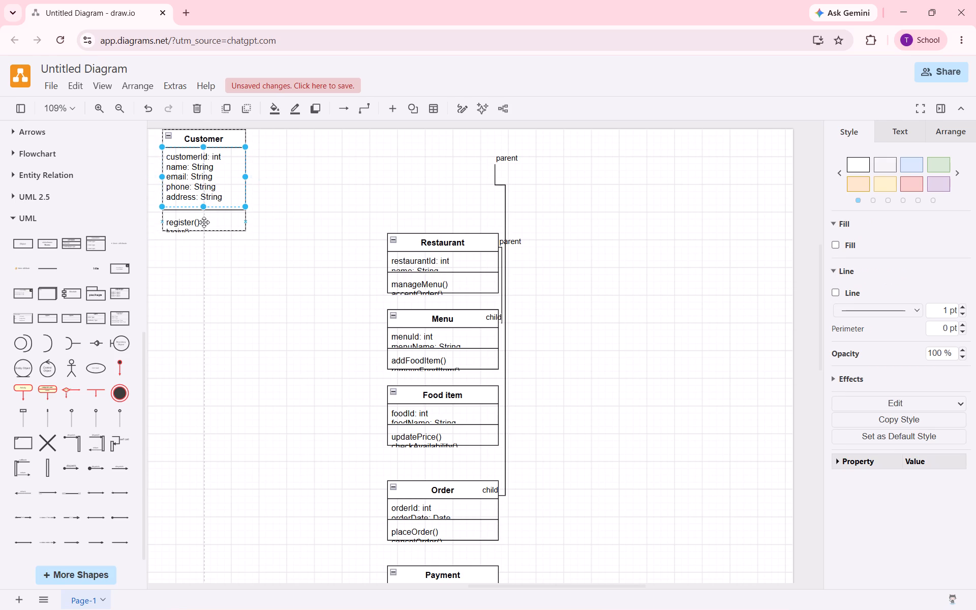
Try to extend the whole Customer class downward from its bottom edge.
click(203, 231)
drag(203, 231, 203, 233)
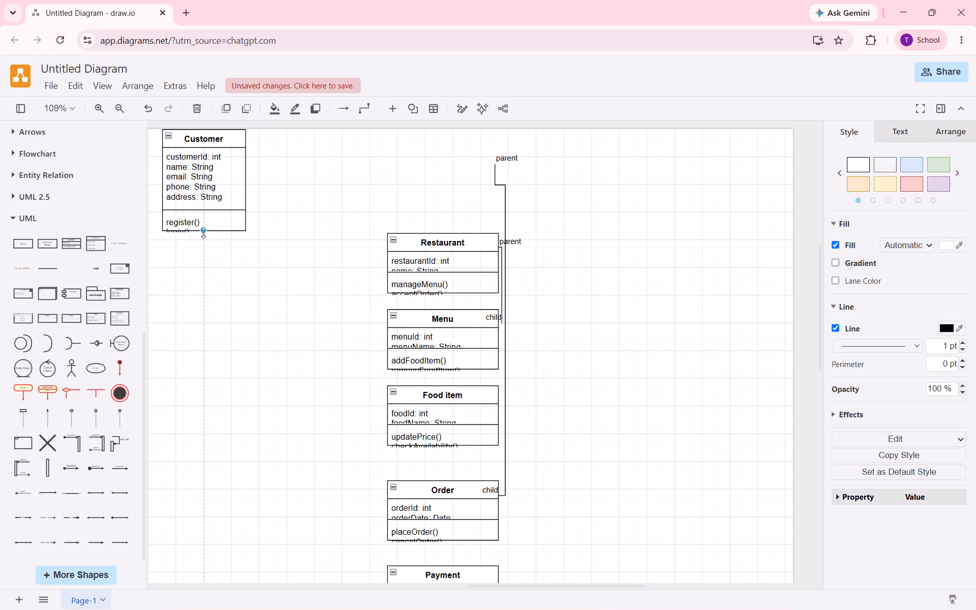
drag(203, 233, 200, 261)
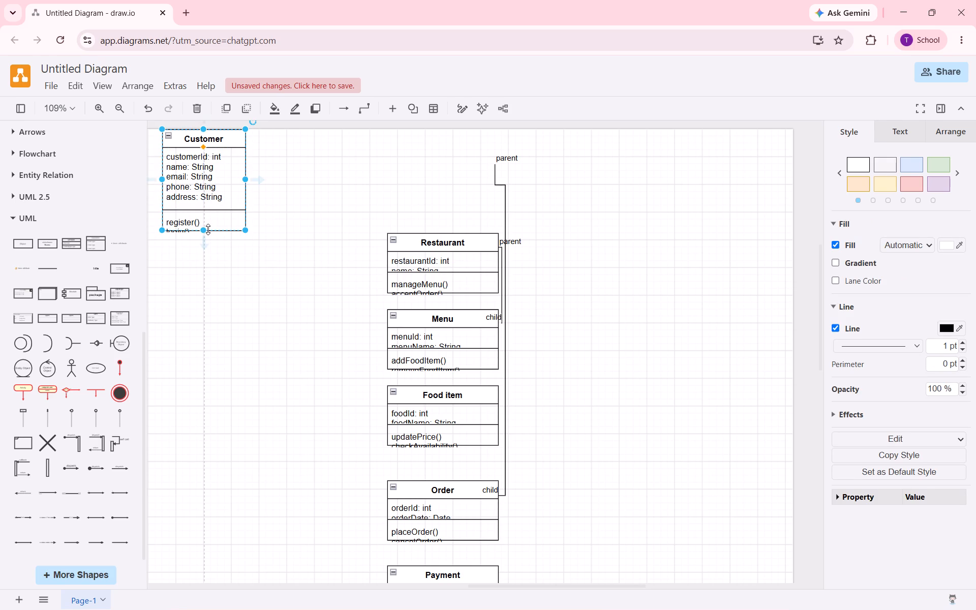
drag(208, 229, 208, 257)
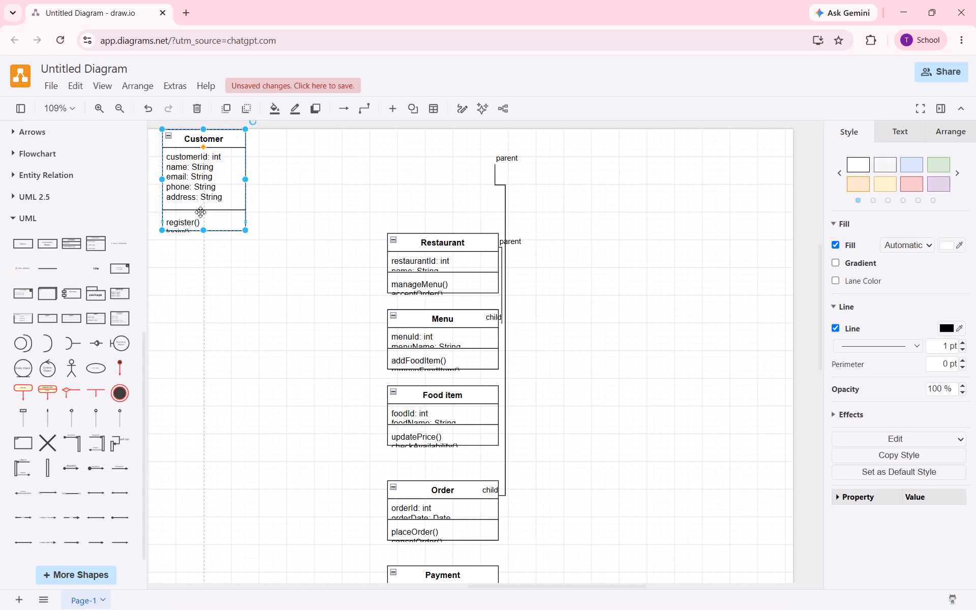
Extend the Customer class's method section downward so that register() through trackOrder() are all shown.
click(203, 219)
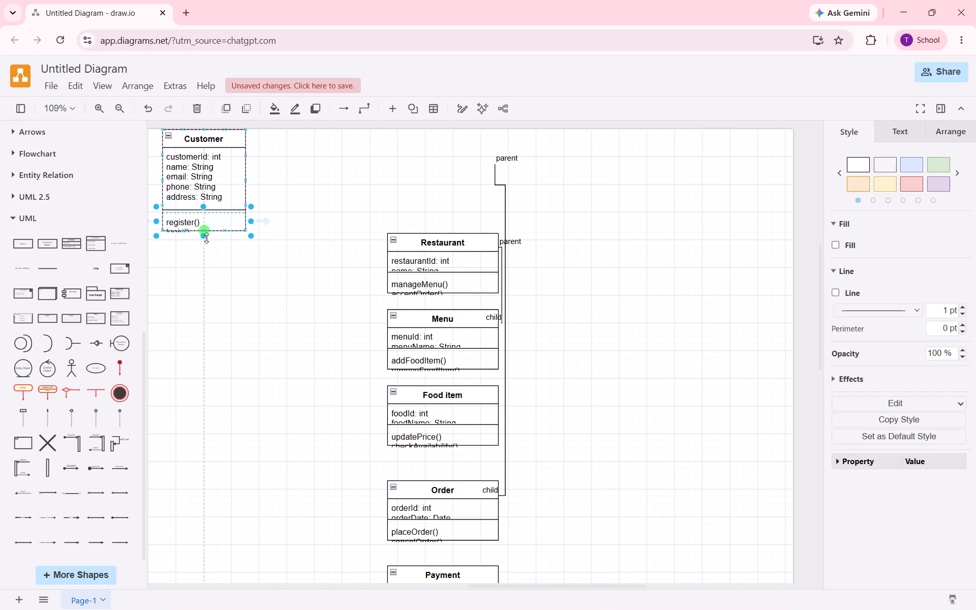
drag(204, 237, 204, 278)
click(216, 301)
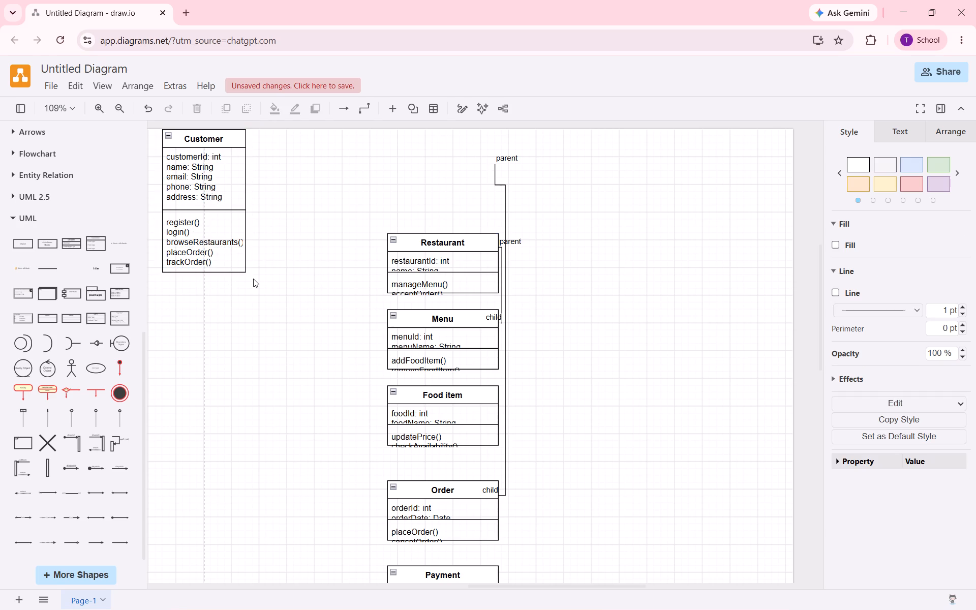
Delete the two parent-child association lines, the long one attached to Order and the one between Restaurant and Menu.
click(506, 225)
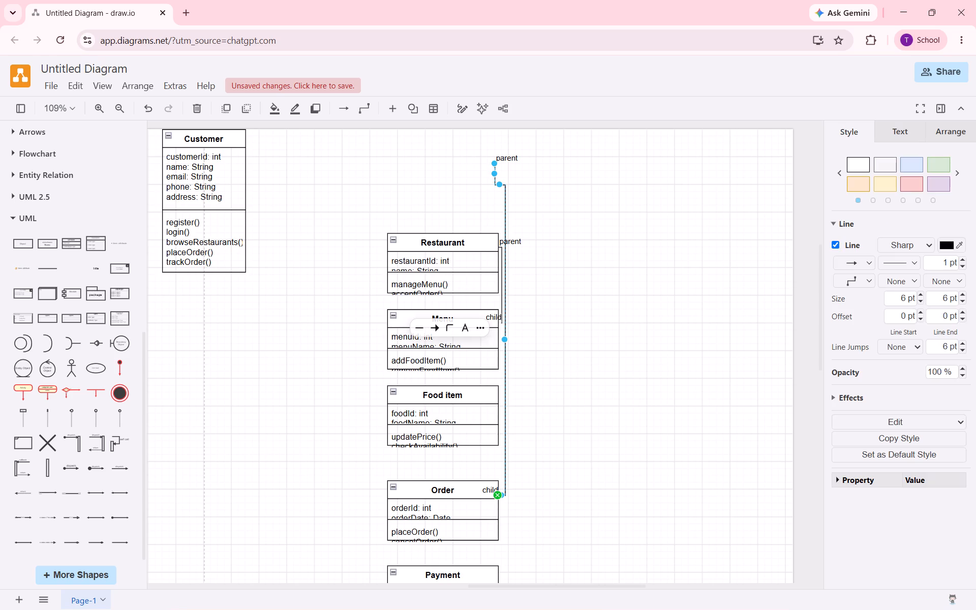
key(BackSpace)
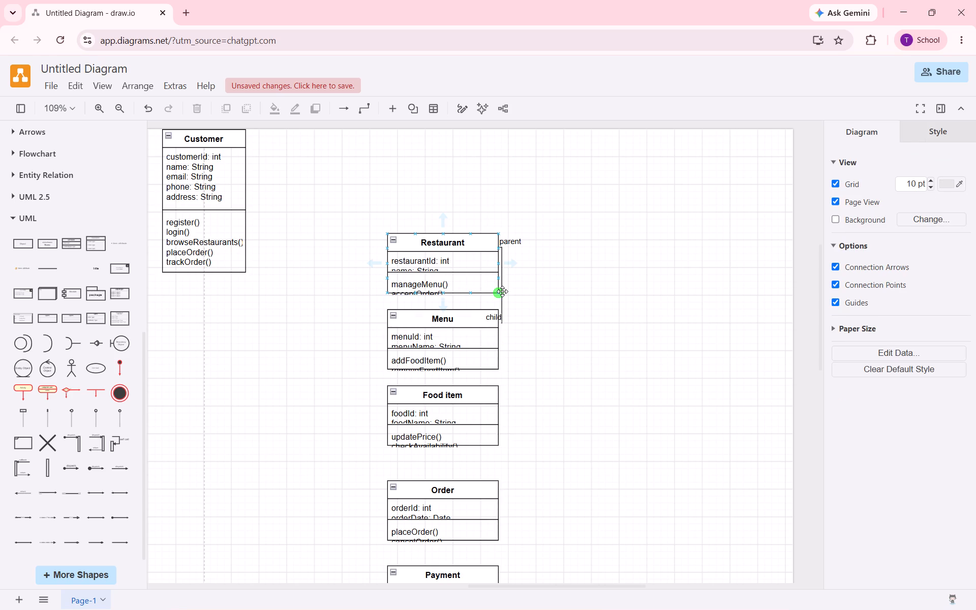
click(502, 291)
click(502, 297)
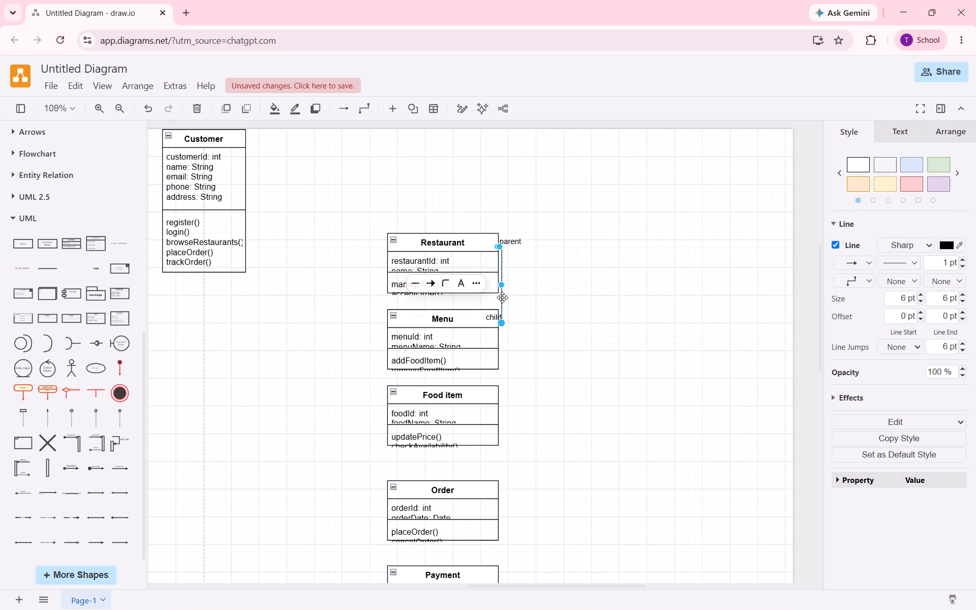
key(BackSpace)
Move the Restaurant class to the top of the page, beside the Customer class with a small gap between them.
click(466, 259)
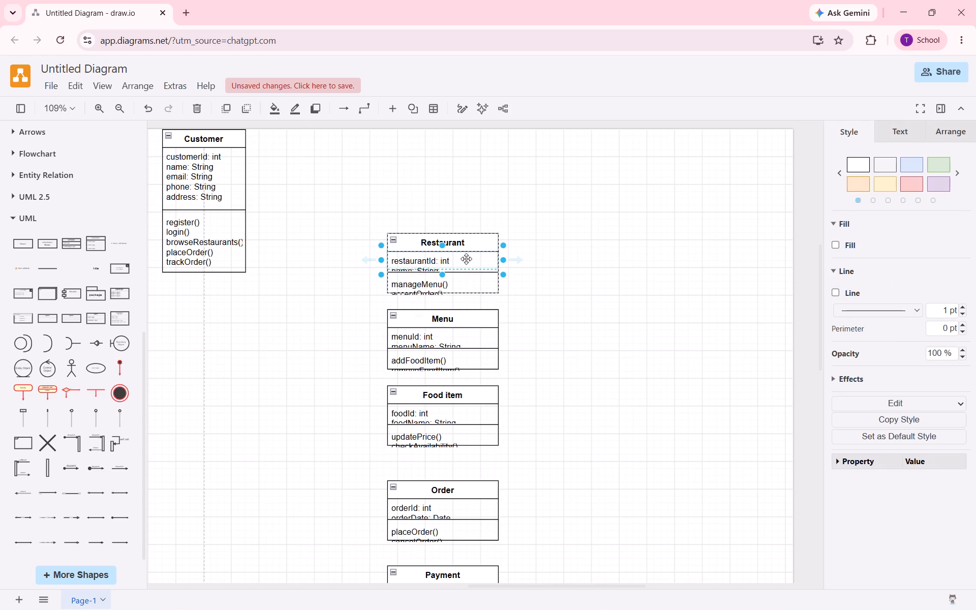
click(452, 240)
drag(448, 236, 399, 214)
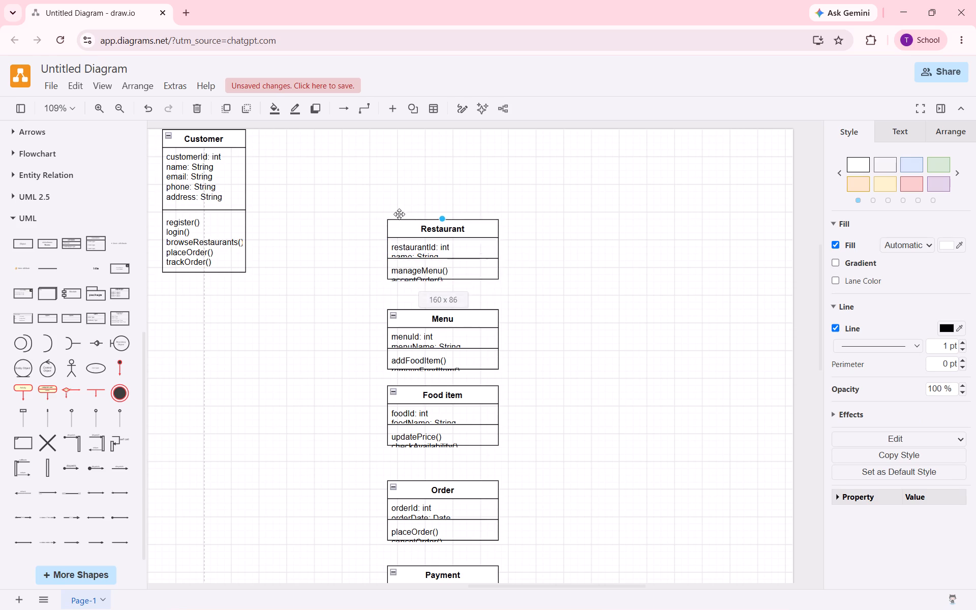
drag(399, 214, 293, 134)
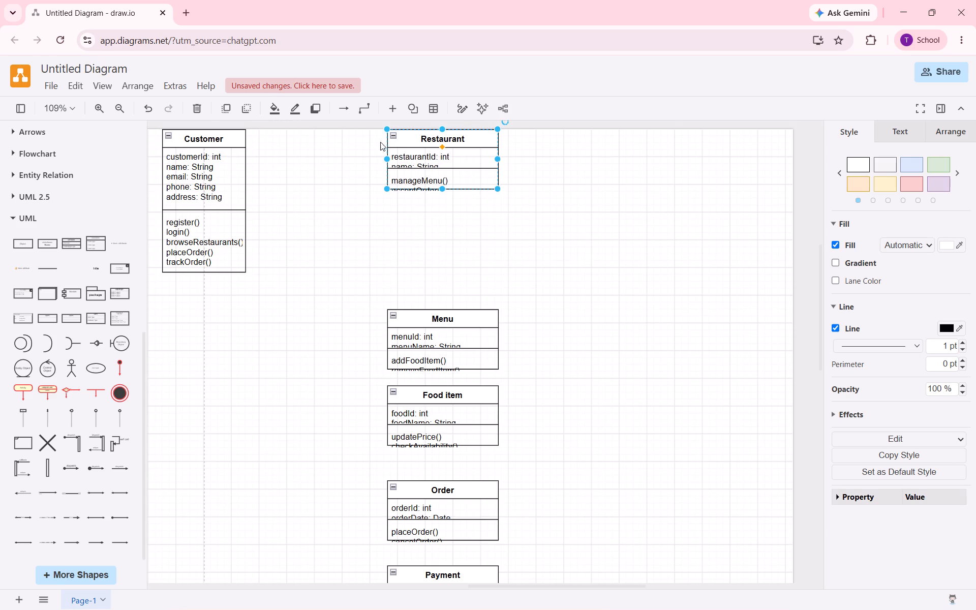
drag(417, 131, 316, 129)
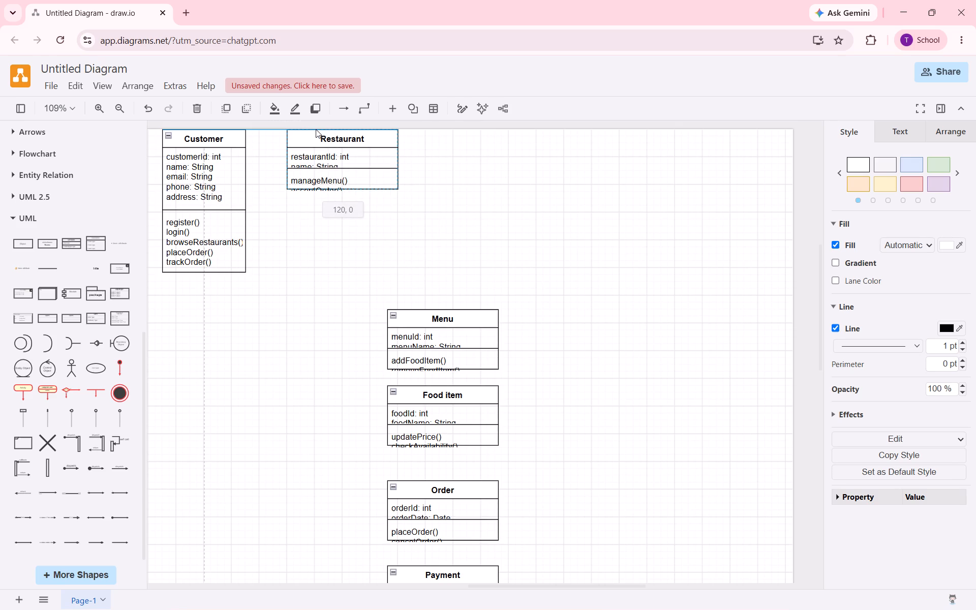
drag(316, 129, 310, 130)
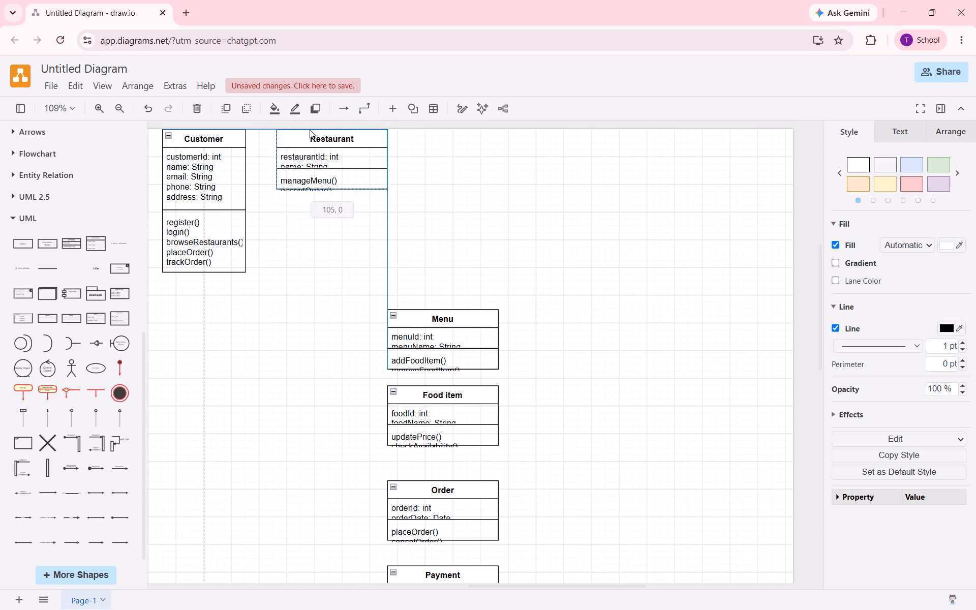
drag(310, 130, 313, 131)
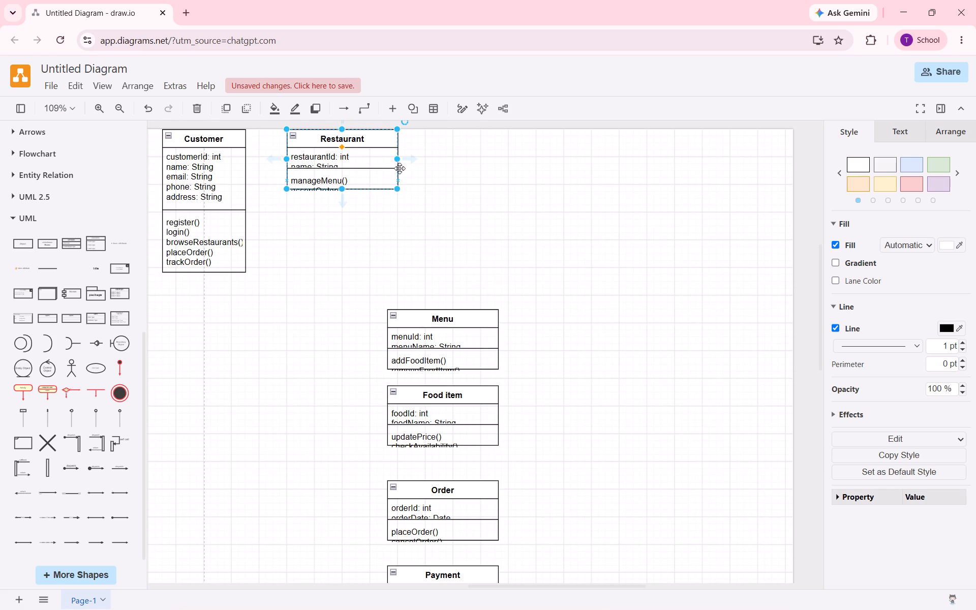
Resize the Restaurant class's attribute section to about 77 high, showing restaurantId through rating, and narrow the class slightly.
click(330, 158)
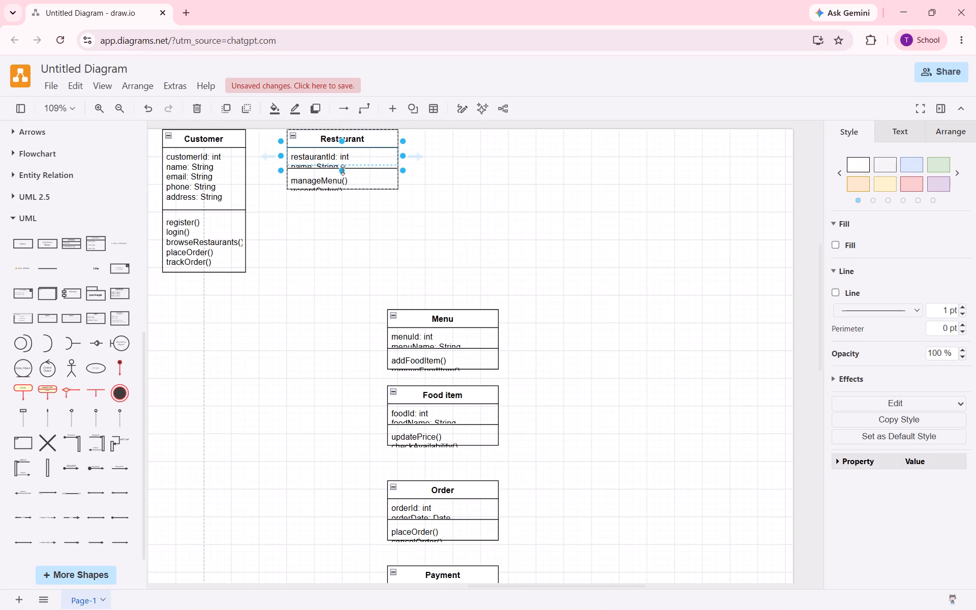
drag(343, 170, 346, 212)
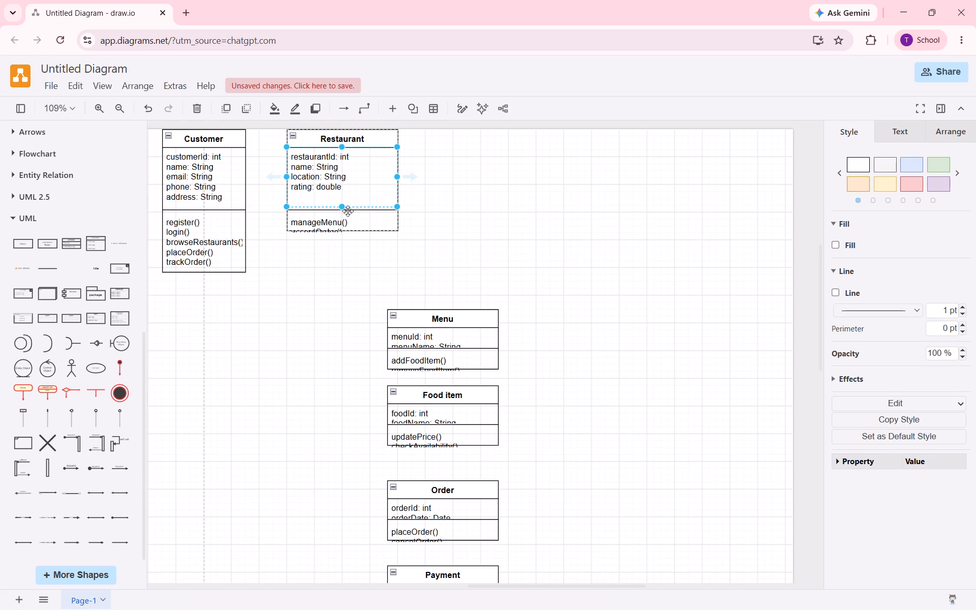
drag(344, 205, 344, 198)
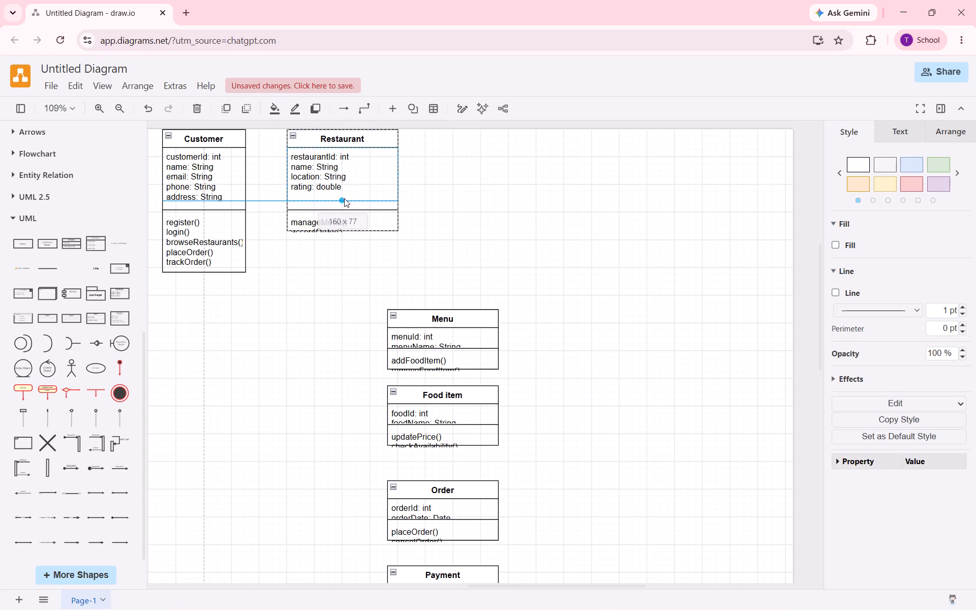
drag(344, 198, 345, 195)
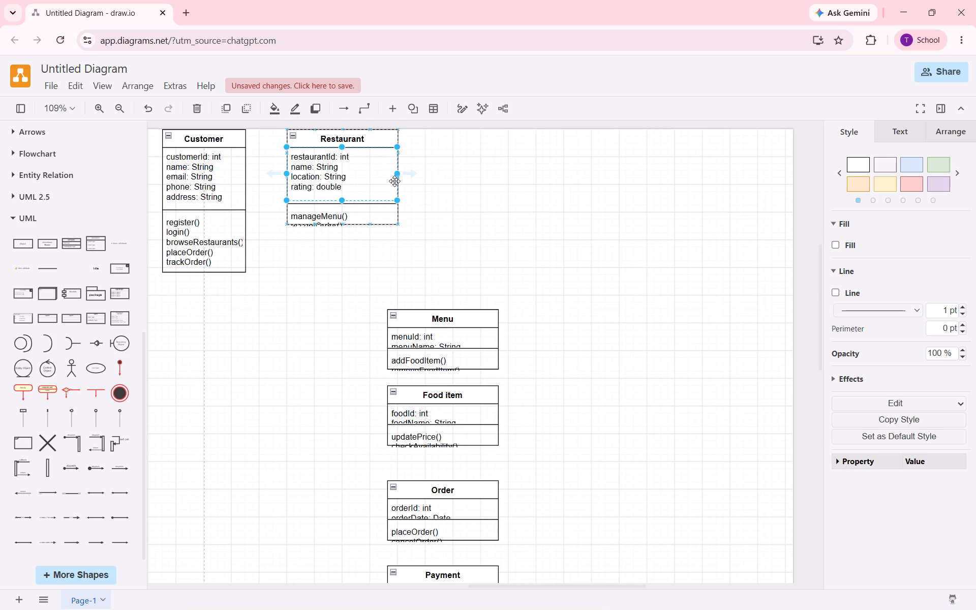
drag(395, 173, 379, 176)
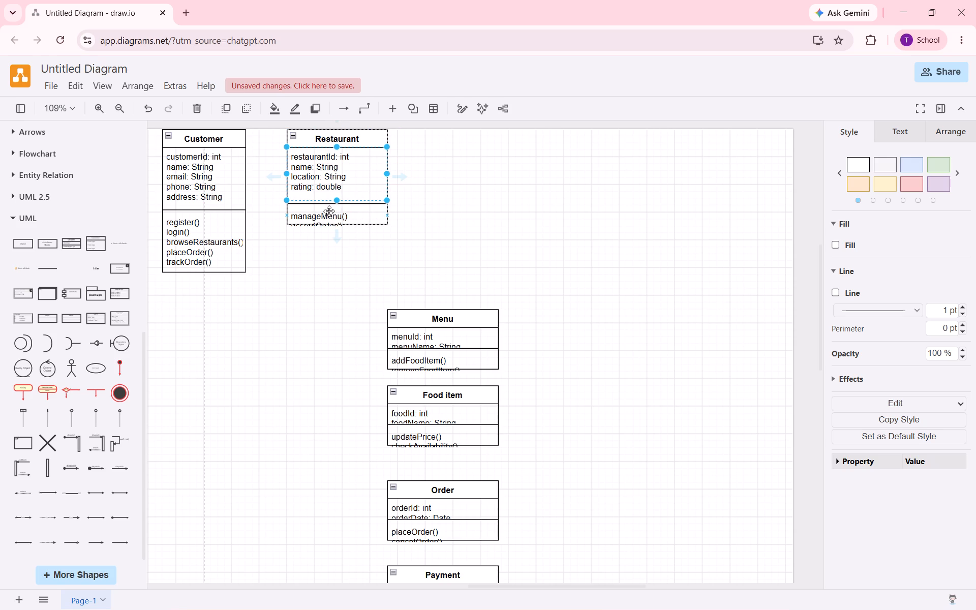
Extend the Restaurant class's method section downward so that manageMenu(), acceptOrder() and updateOrderStatus() are all shown.
click(344, 216)
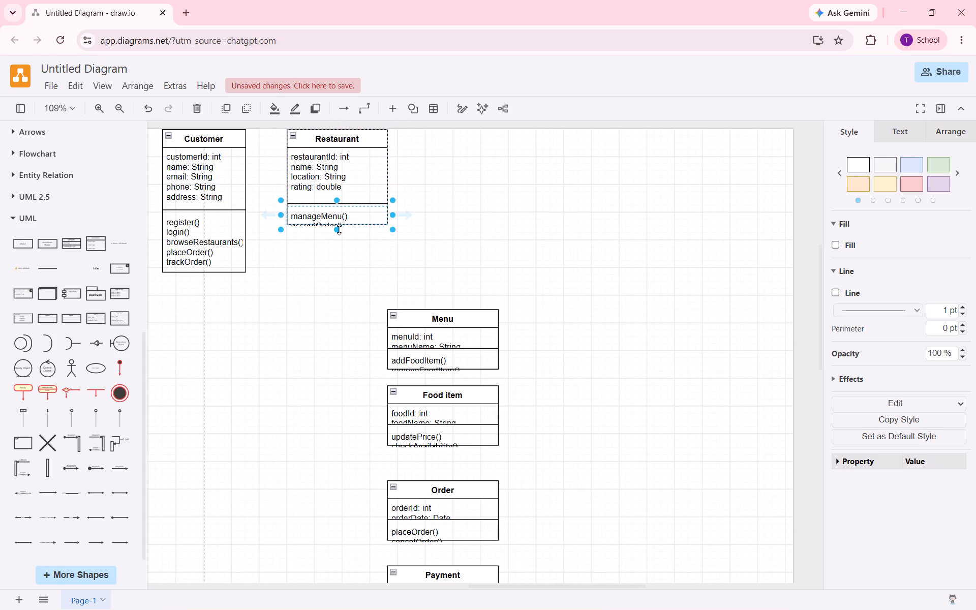
drag(339, 229, 338, 254)
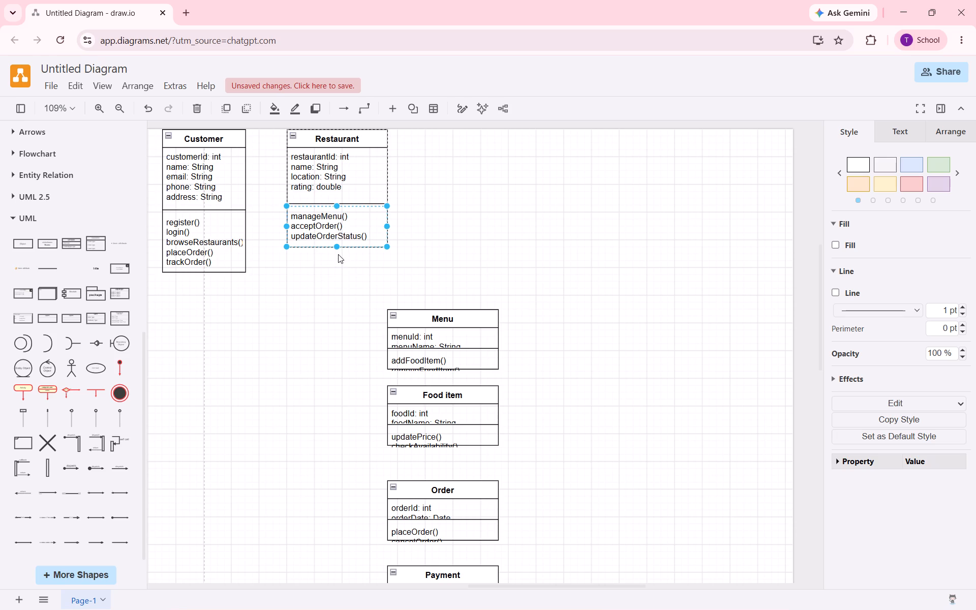
click(347, 266)
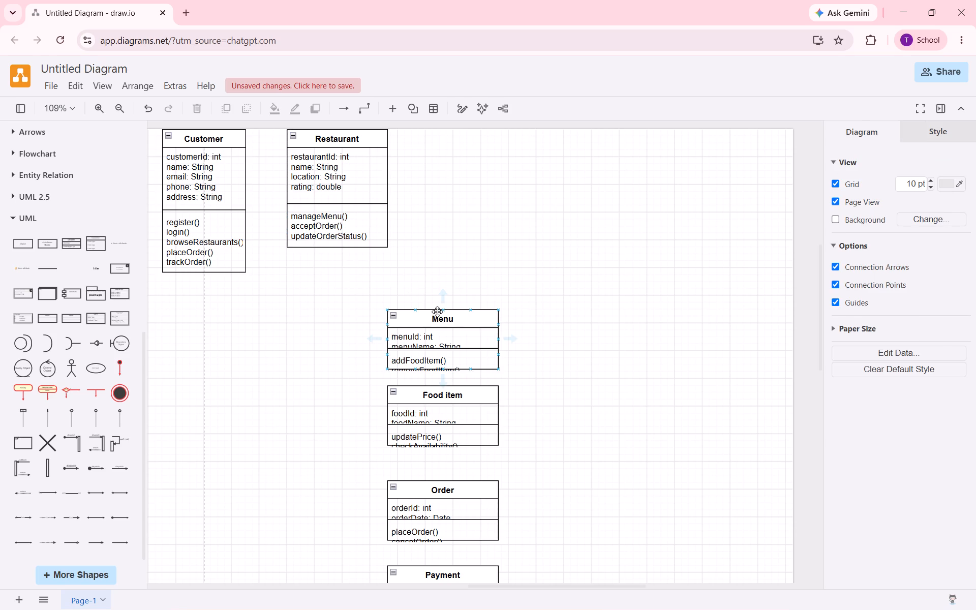
Move the Menu class to the top row beside the Restaurant class, with its upper edge level with Restaurant's.
drag(437, 312, 475, 242)
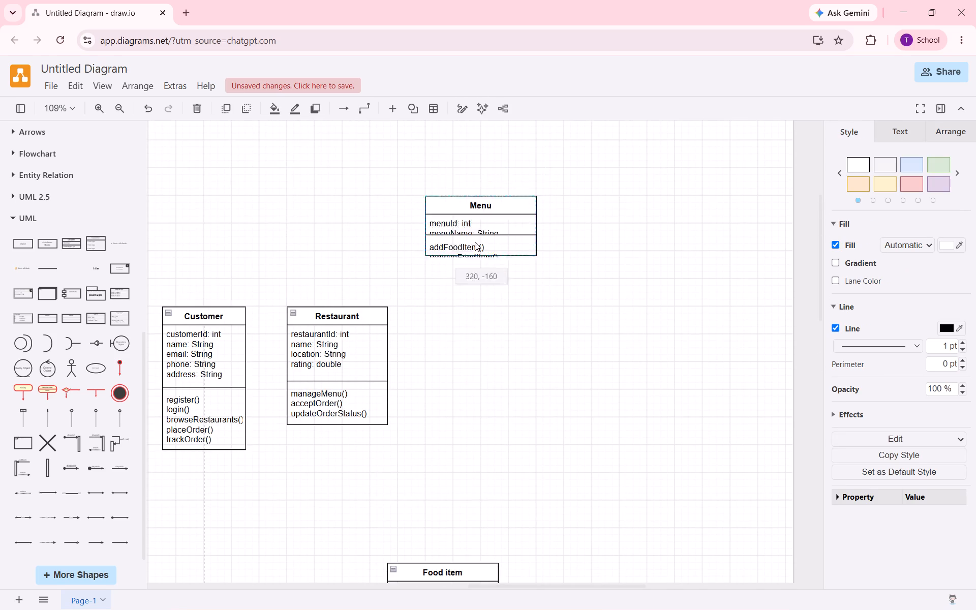
drag(475, 242, 473, 310)
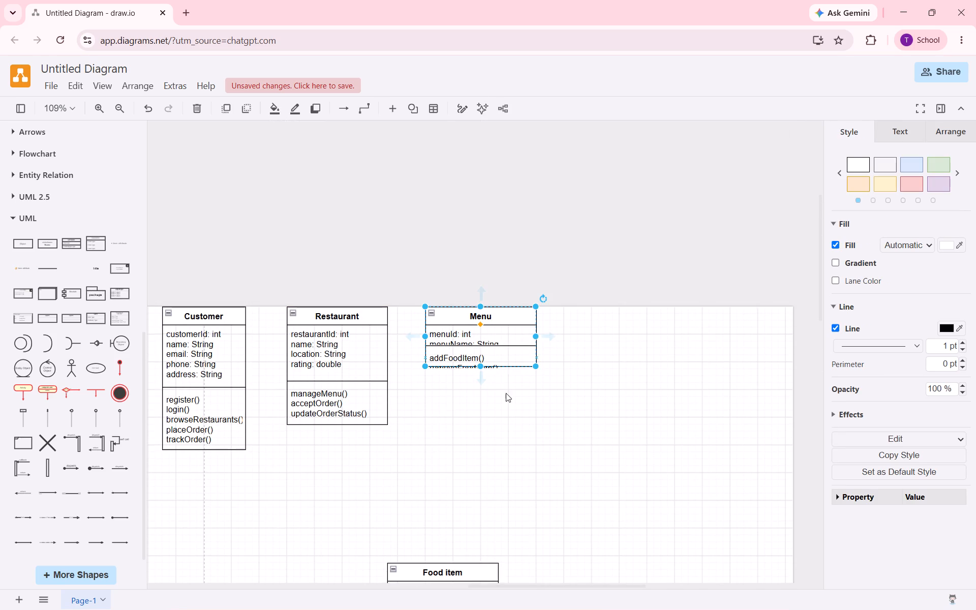
Extend the Menu class's attribute section past menuName, and its method section so addFoodItem(), removeFoodItem() and viewMenu() are all shown.
click(487, 332)
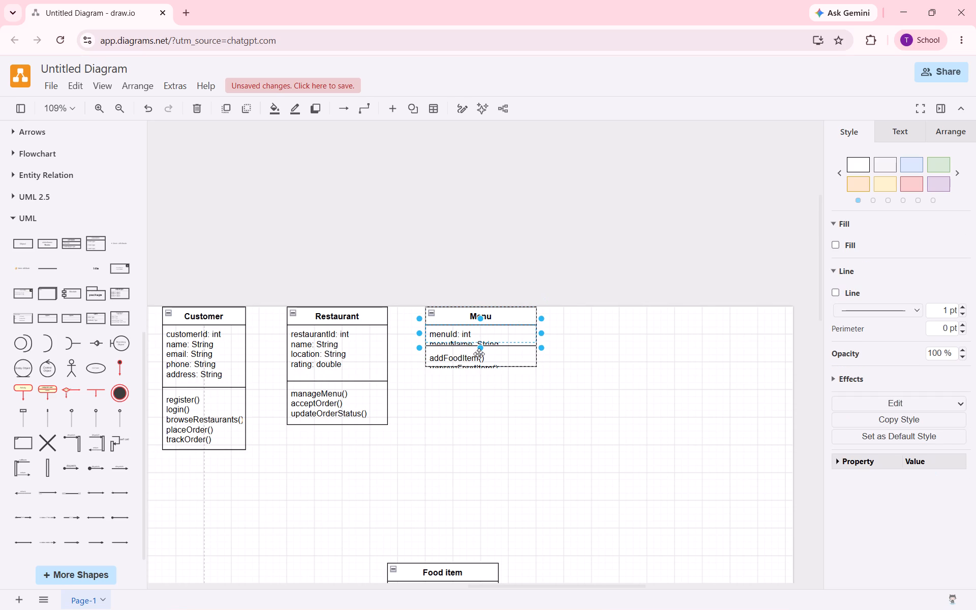
drag(480, 350, 483, 381)
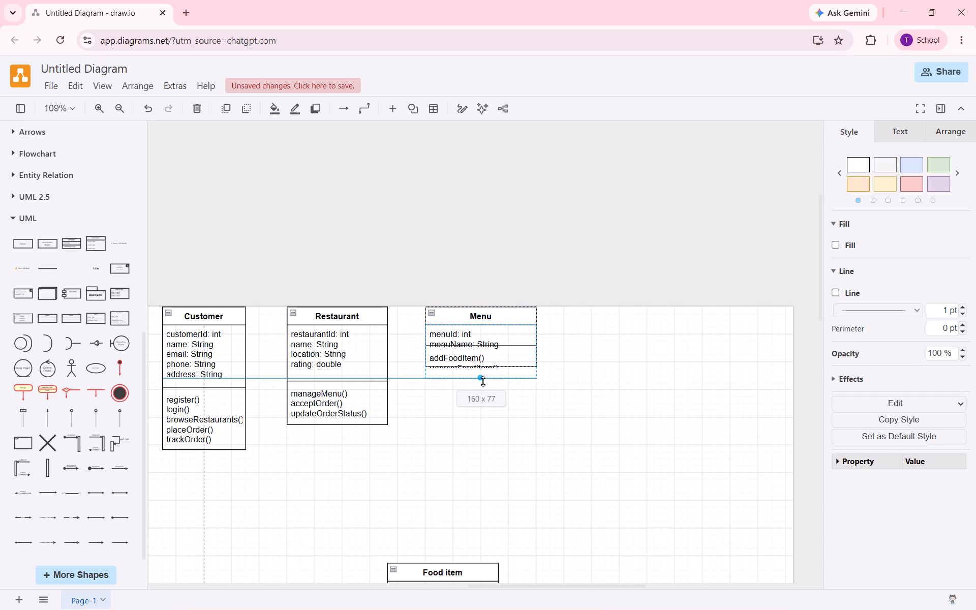
drag(483, 381, 486, 376)
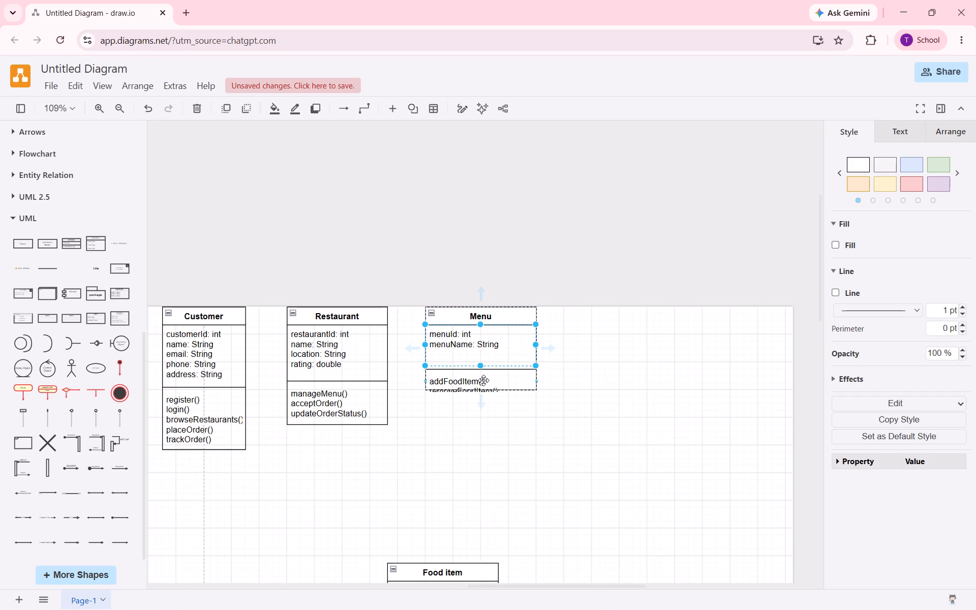
click(486, 378)
drag(480, 397, 474, 413)
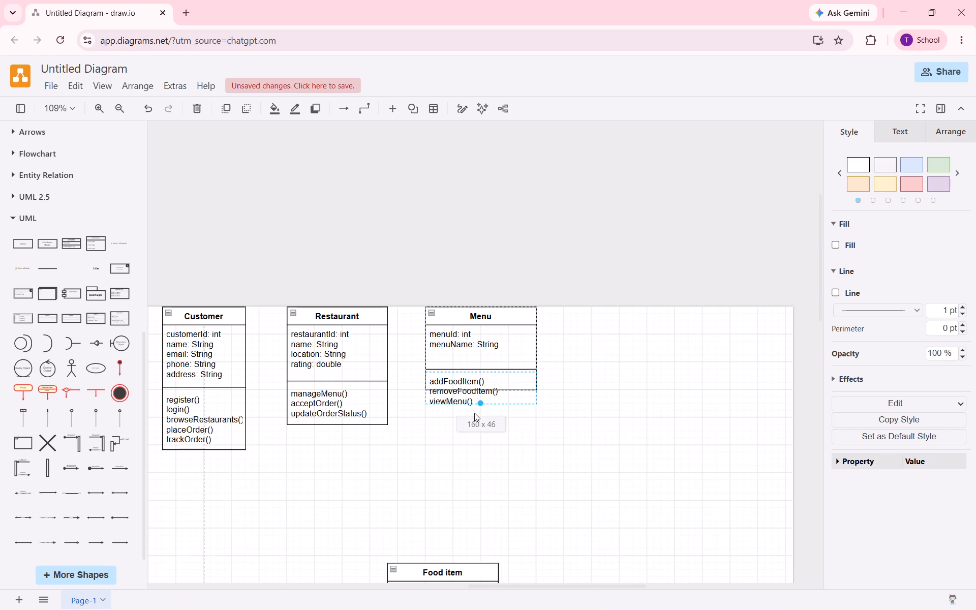
drag(474, 413, 479, 428)
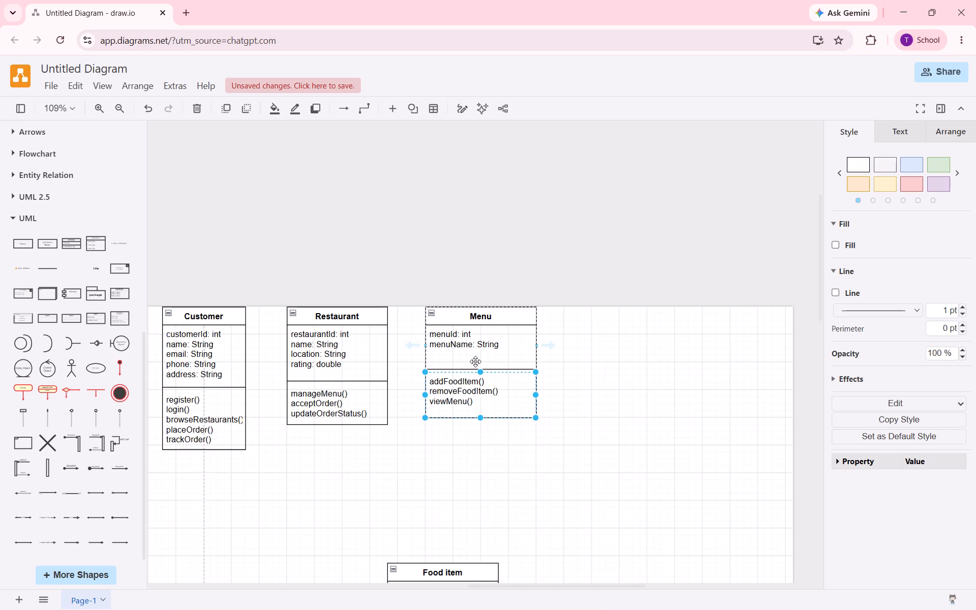
Move the whole Food item class, with both its sections, up to the top row beyond the Menu class.
scroll(474, 418, down, 5)
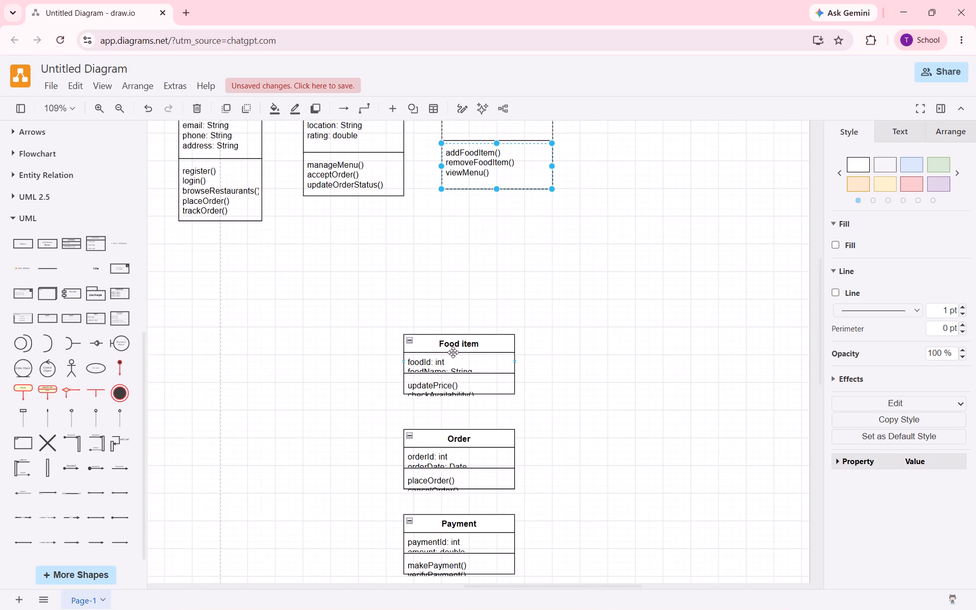
drag(452, 352, 675, 137)
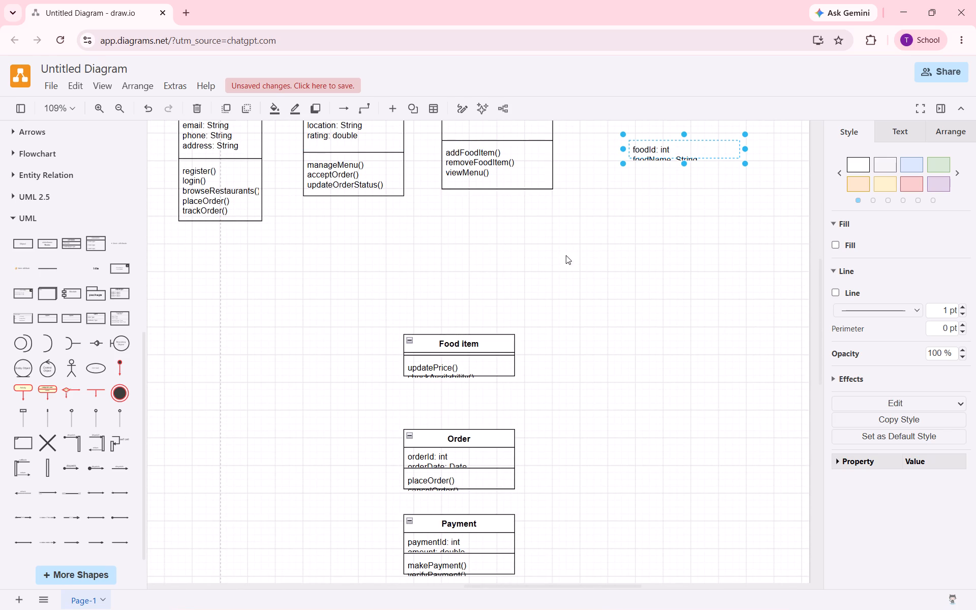
key(ctrl+z)
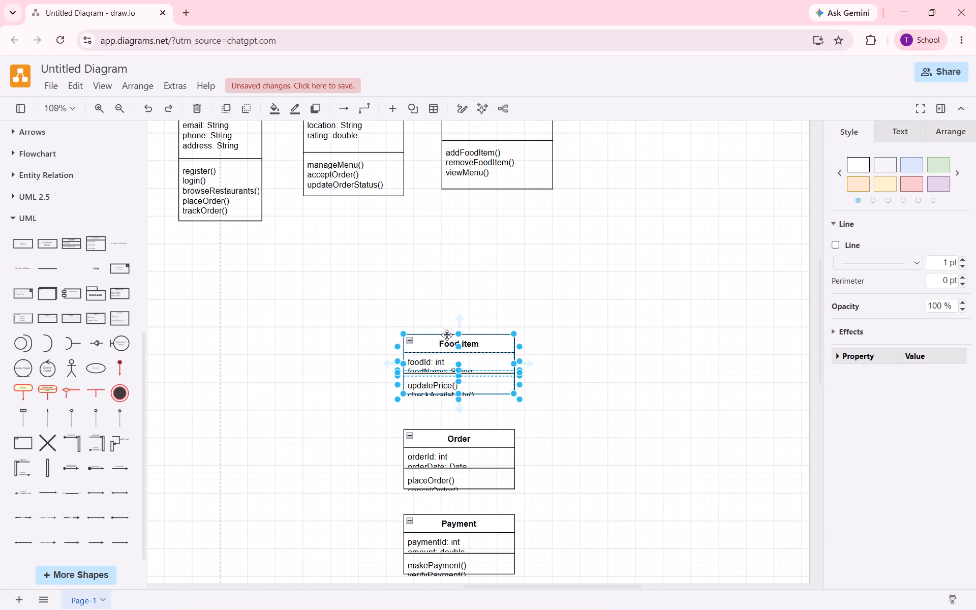
drag(449, 336, 672, 99)
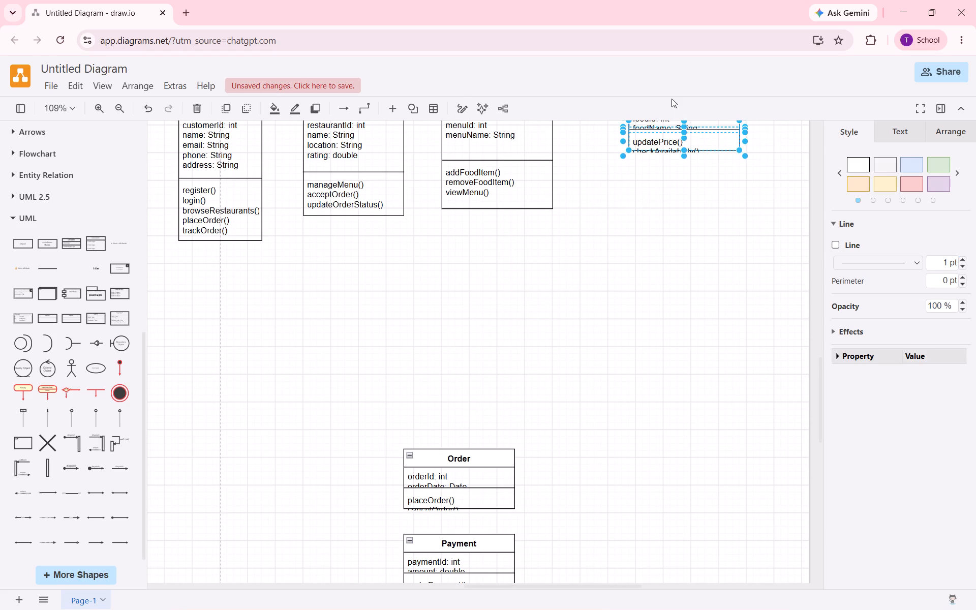
scroll(640, 245, up, 1)
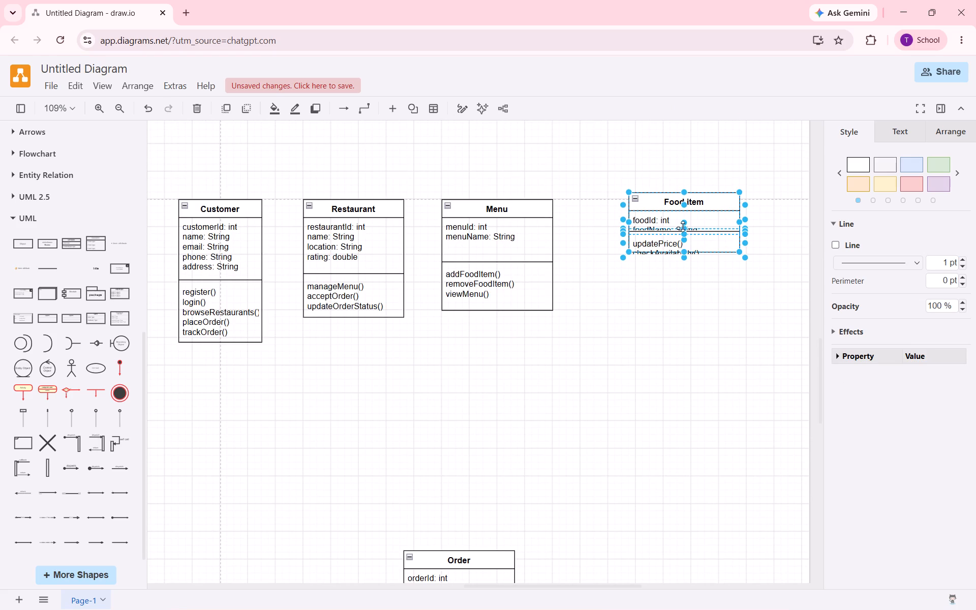
Extend the Food item class's attribute section to show foodId through description, and its method section to show updatePrice() and checkAvailability().
click(683, 226)
click(669, 217)
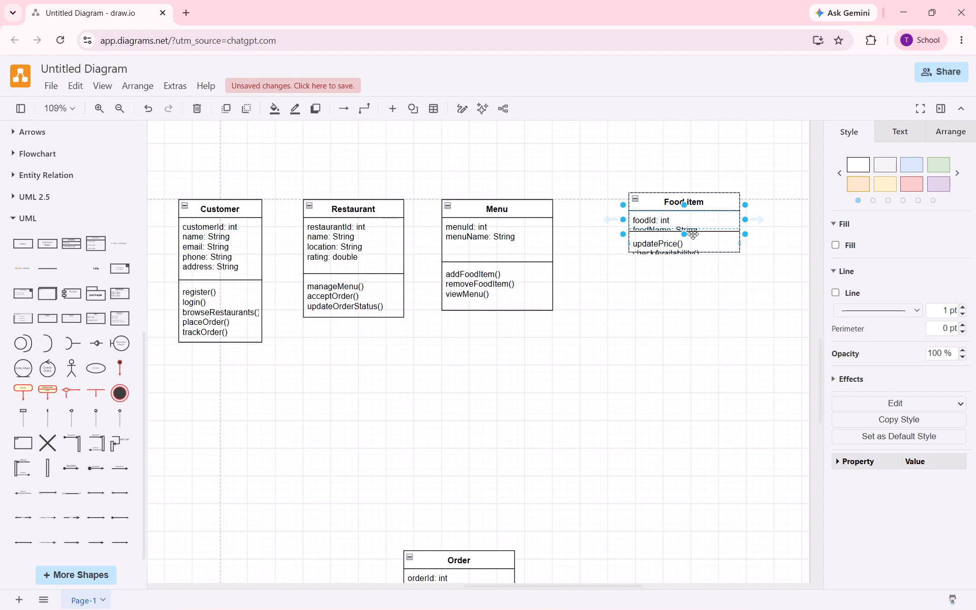
drag(684, 234, 683, 268)
click(687, 284)
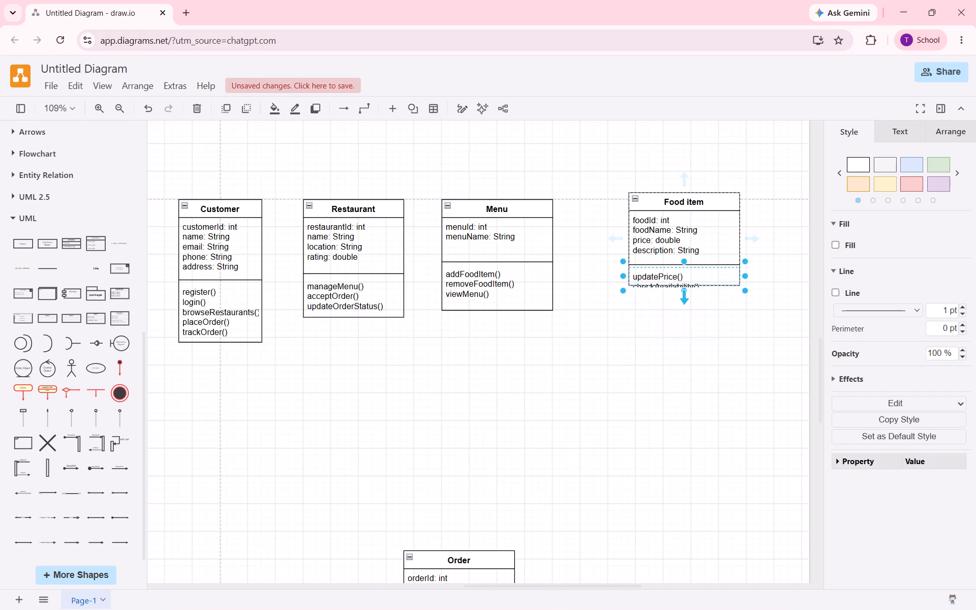
click(684, 289)
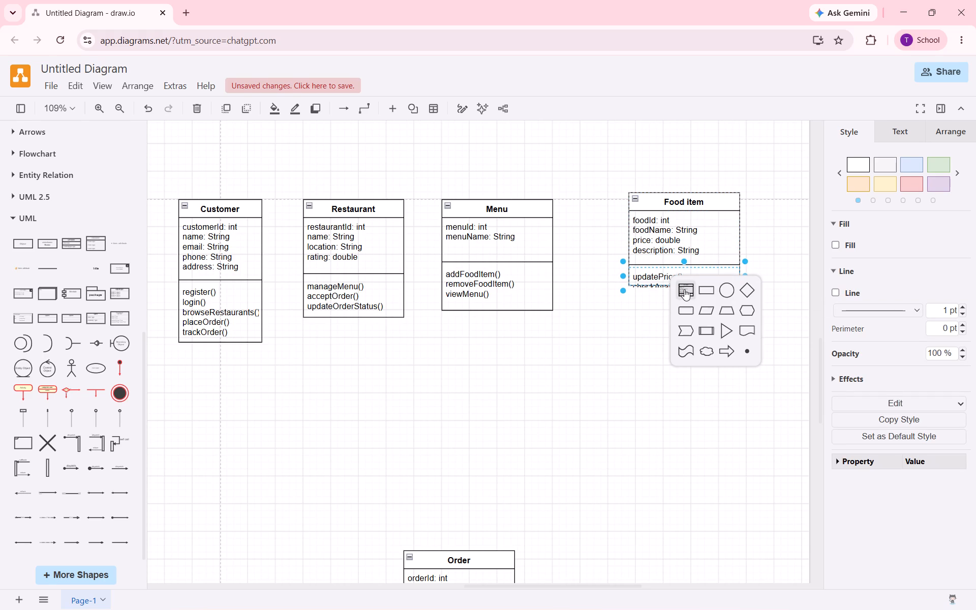
click(654, 300)
click(680, 279)
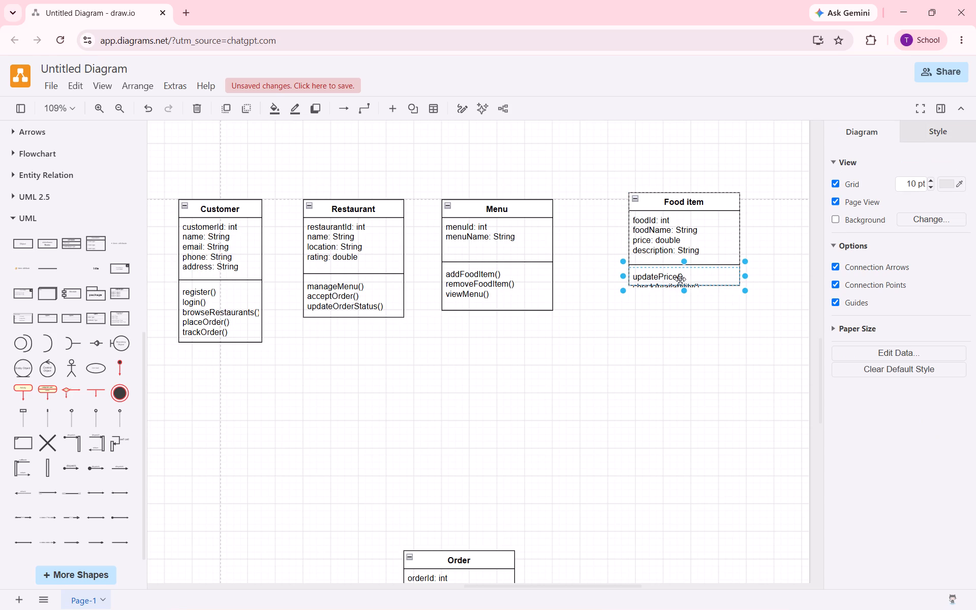
drag(686, 291, 684, 313)
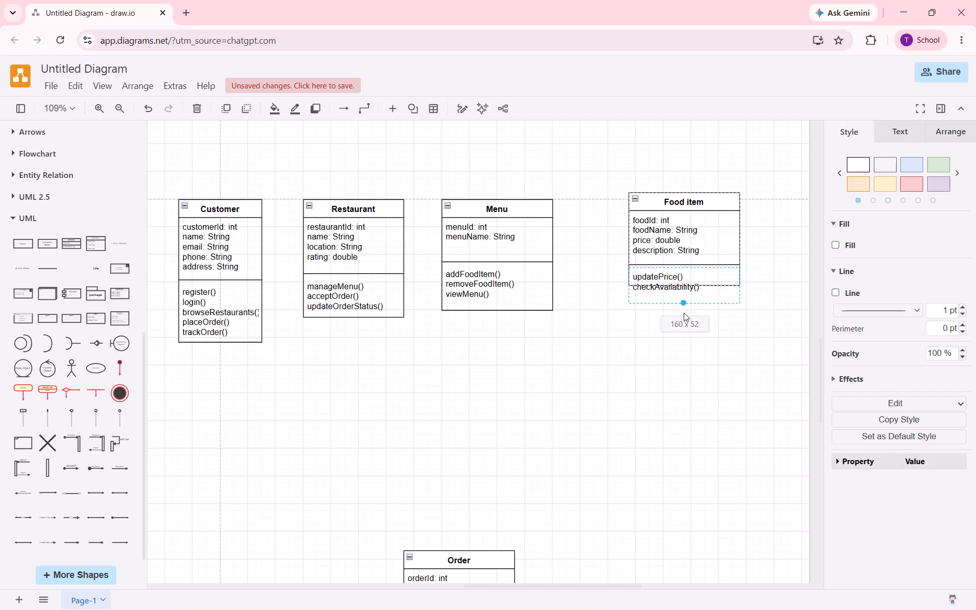
drag(684, 313, 684, 316)
click(652, 356)
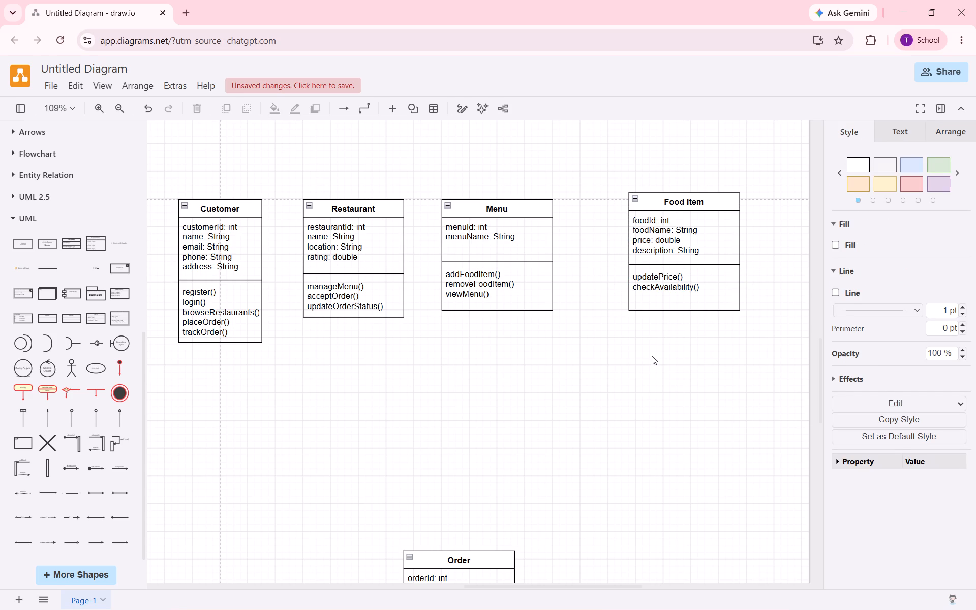
Shift the Menu and Restaurant classes slightly toward Food item to even out the gaps in the top row.
scroll(652, 356, down, 1)
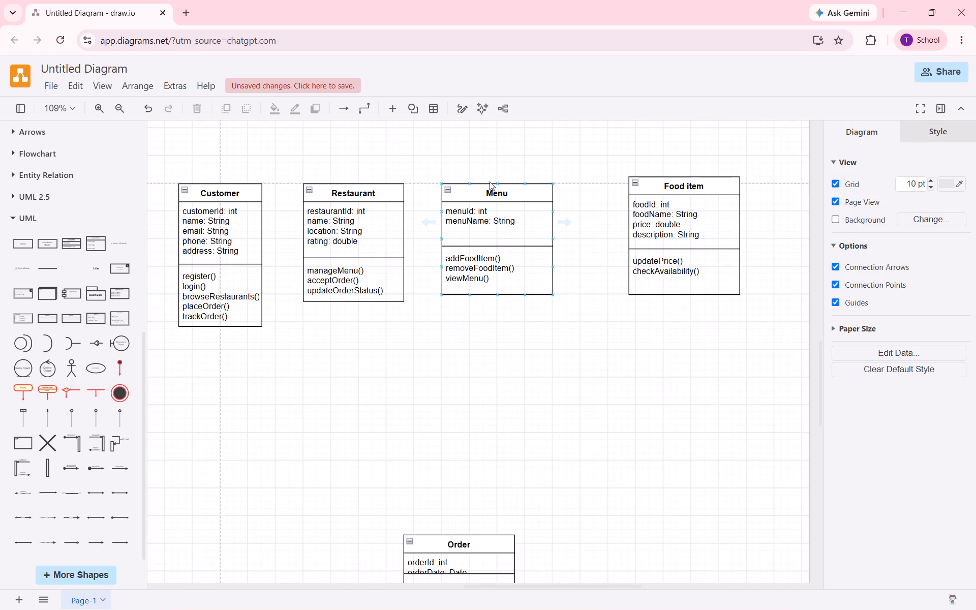
click(499, 181)
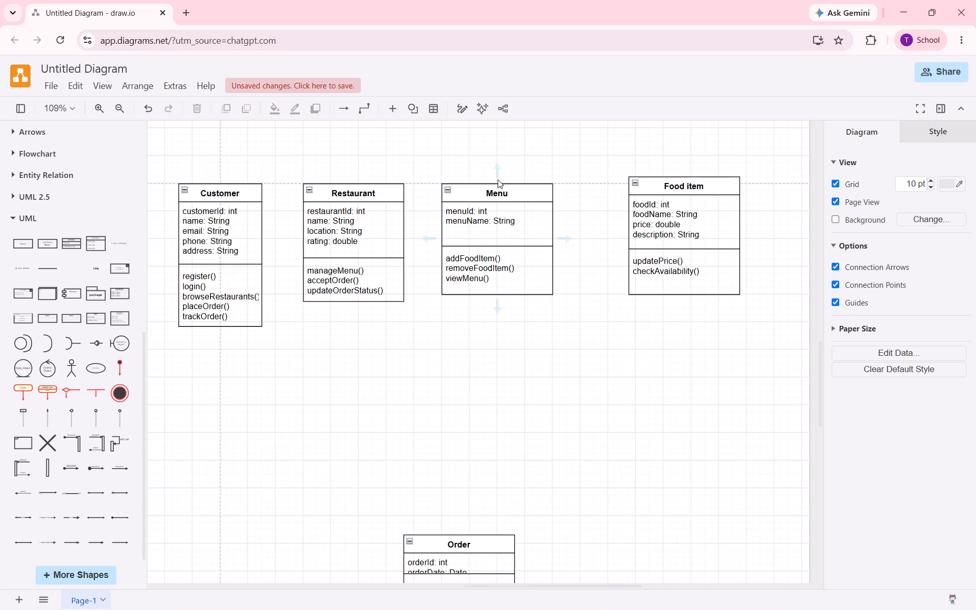
click(516, 188)
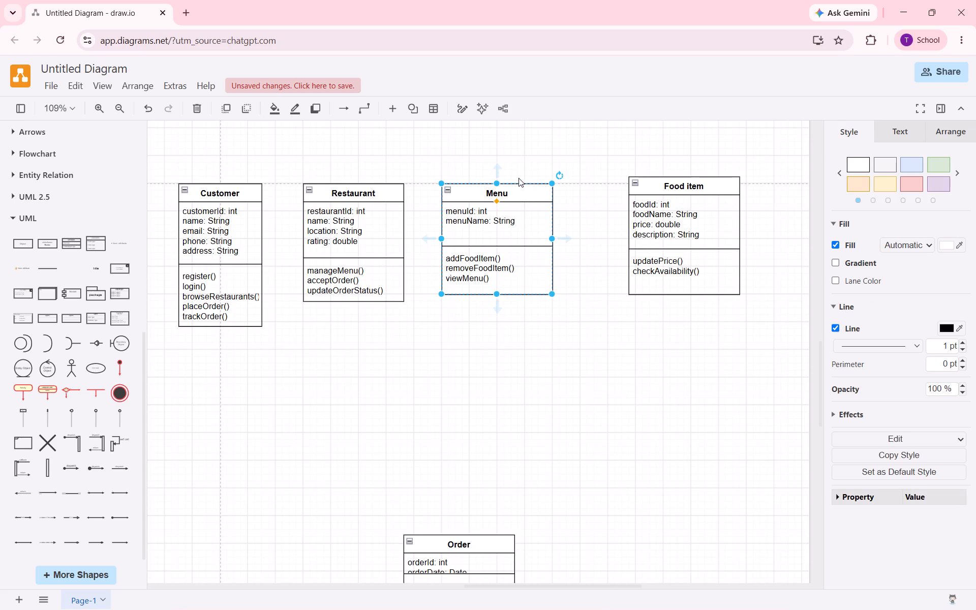
drag(523, 186, 538, 187)
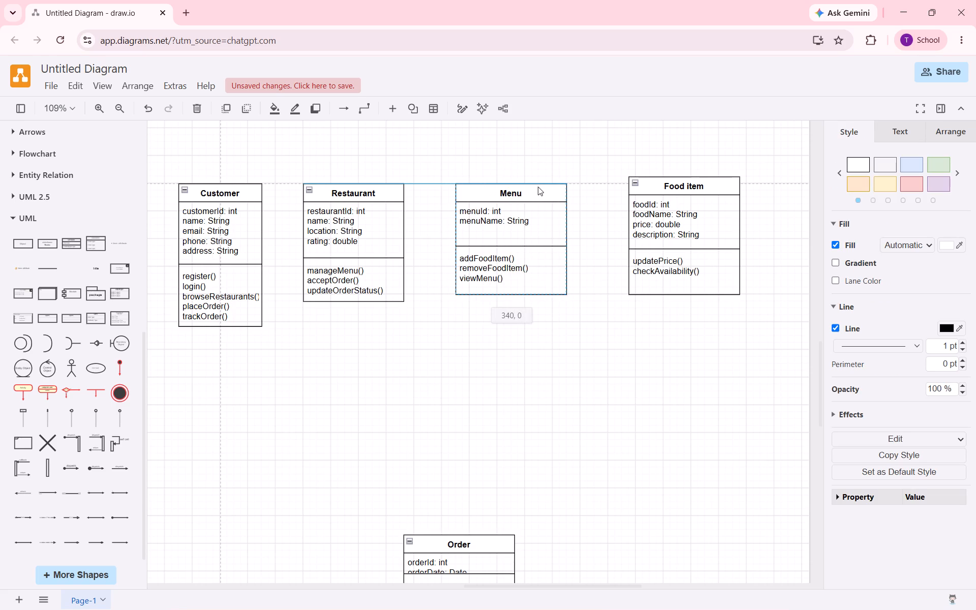
drag(538, 187, 539, 187)
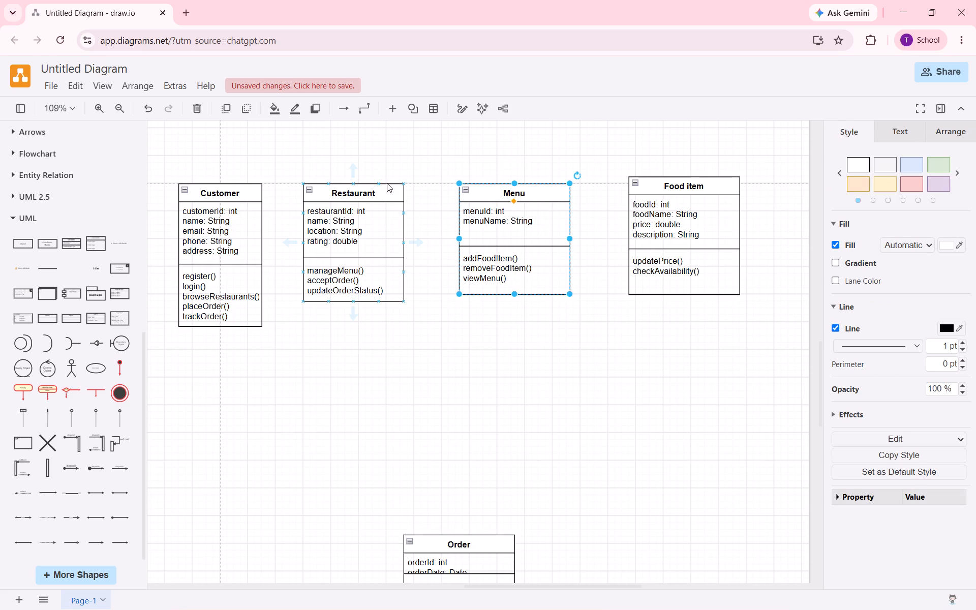
click(391, 184)
drag(391, 184, 399, 182)
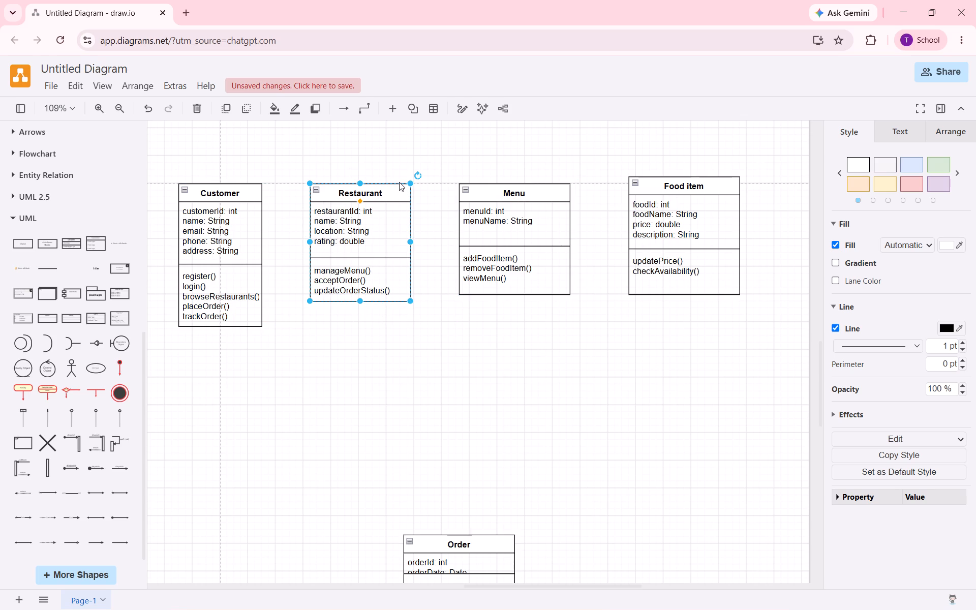
click(508, 432)
Move the Order class below the Customer class, aligning its side edge with Customer's and leaving a gap between them.
scroll(508, 432, down, 2)
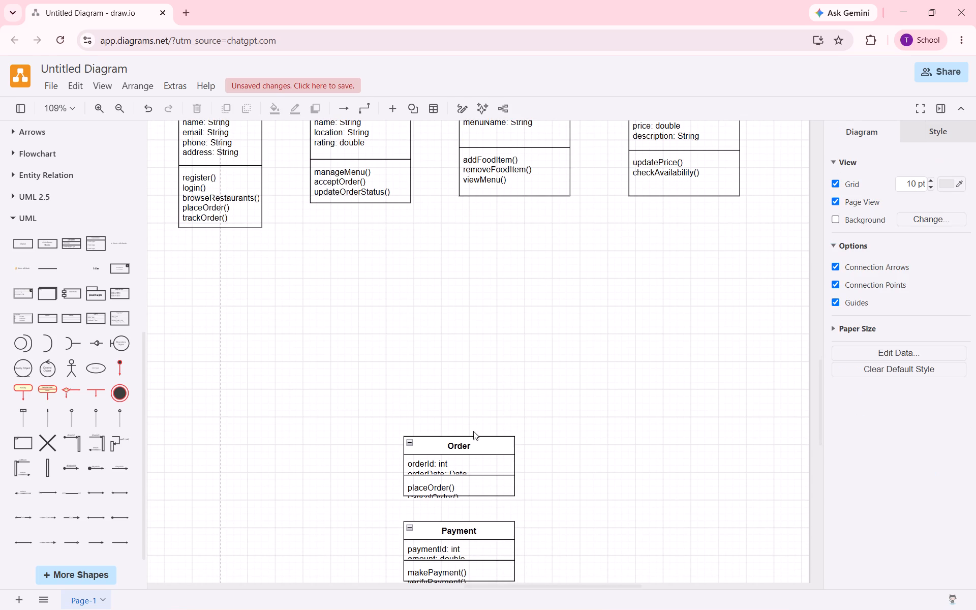
click(469, 431)
click(469, 440)
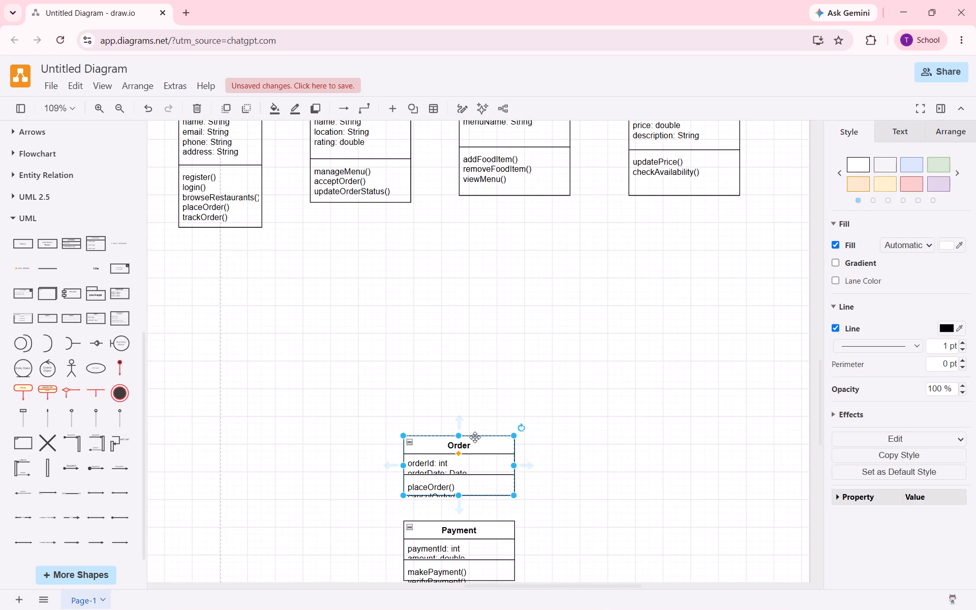
drag(476, 436, 247, 299)
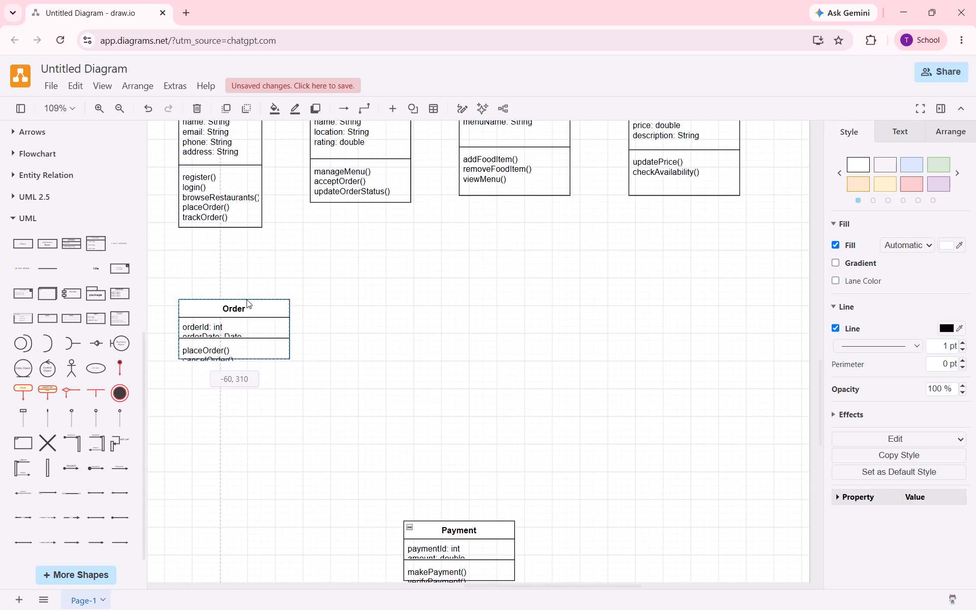
drag(247, 299, 247, 290)
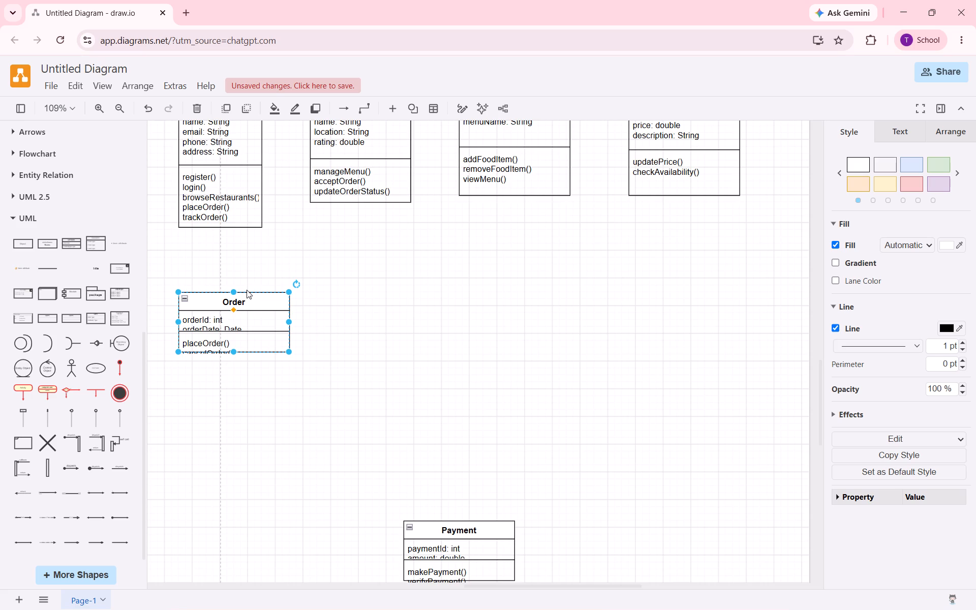
Extend the Order class's attribute section downward so that orderId, orderDate, totalAmount and status are all shown.
click(258, 318)
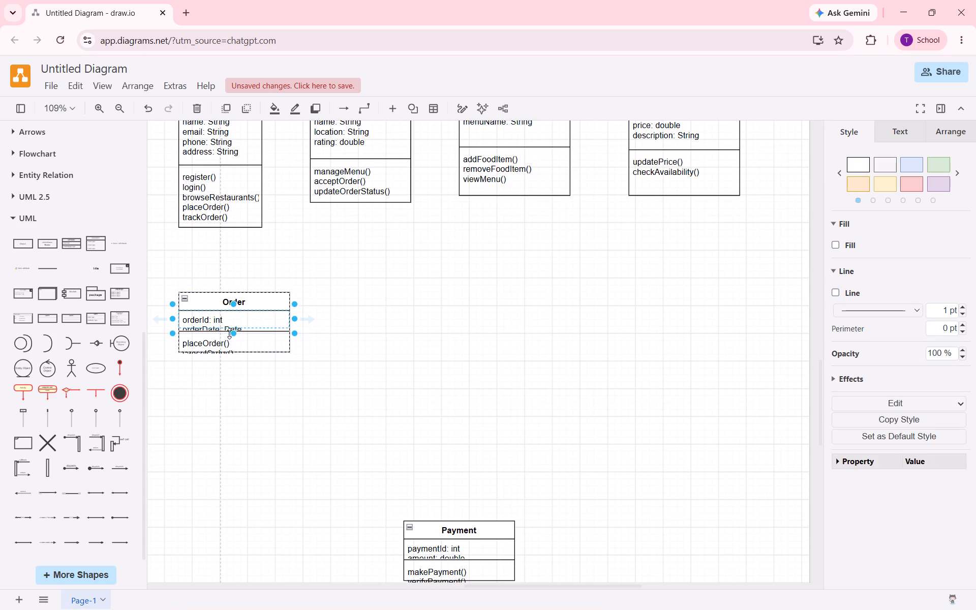
drag(234, 333, 233, 361)
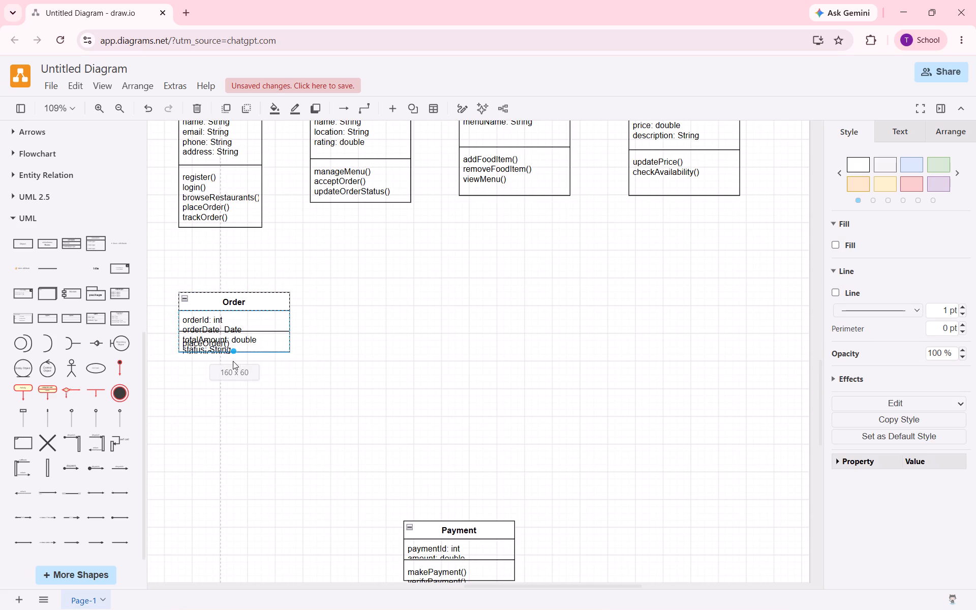
drag(233, 361, 231, 368)
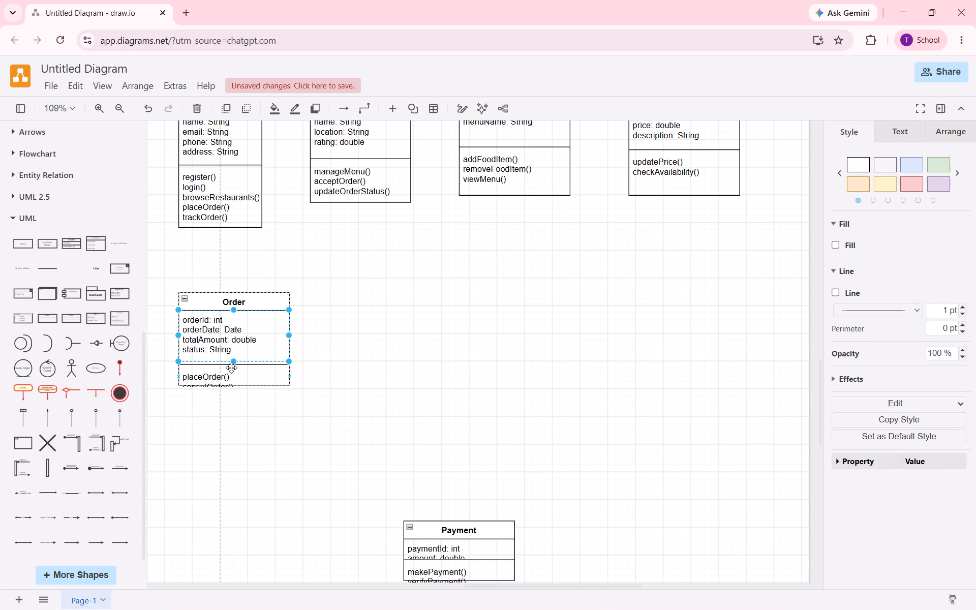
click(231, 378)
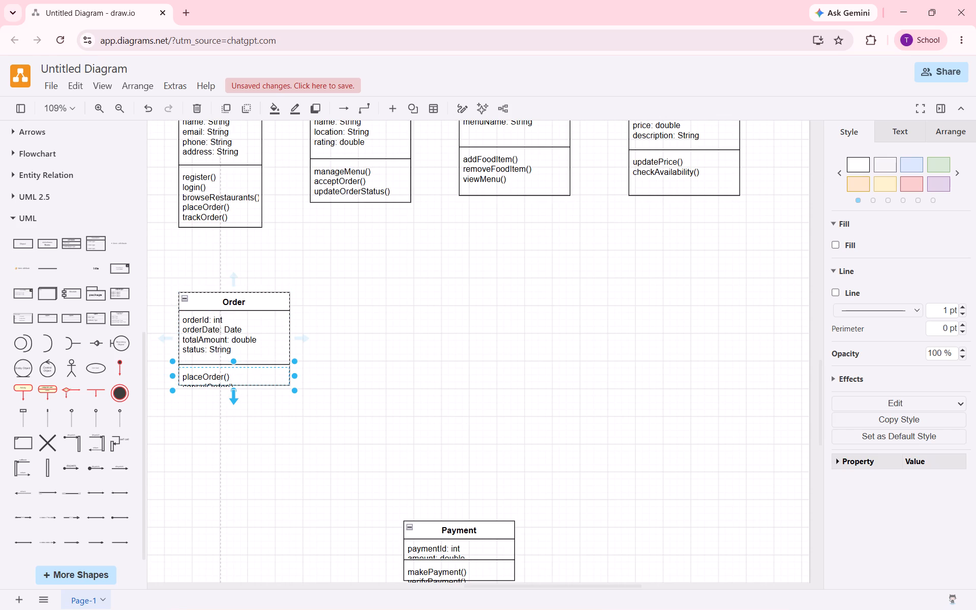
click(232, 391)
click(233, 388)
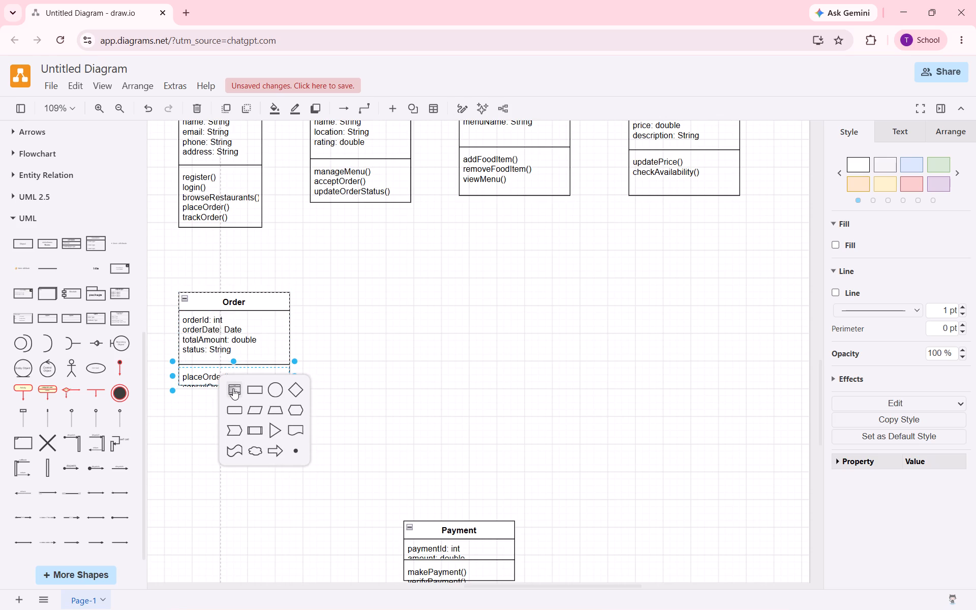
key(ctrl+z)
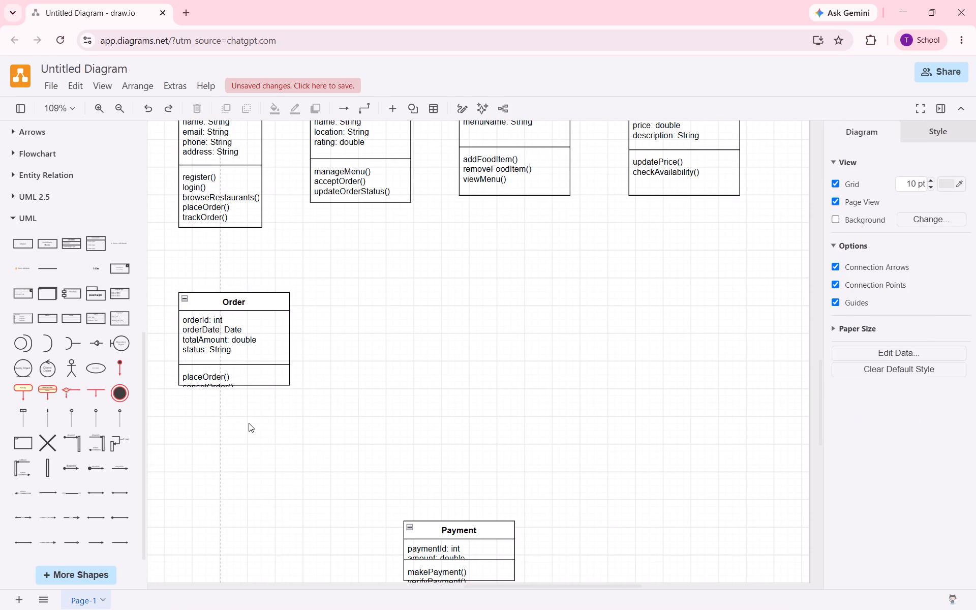
Extend the Order class's method section downward so that placeOrder(), cancelOrder() and calculateTotal() are all shown.
click(230, 380)
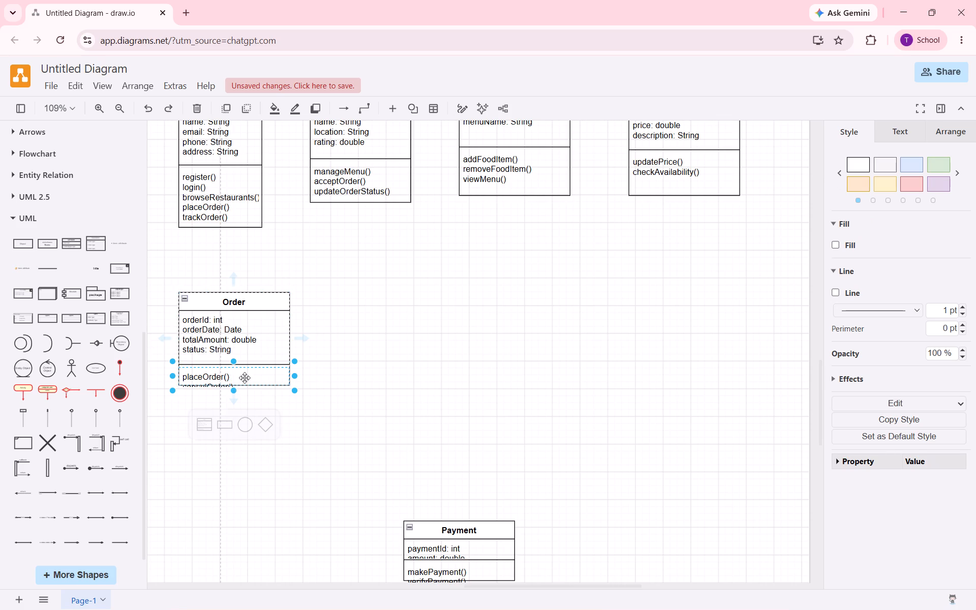
click(245, 378)
click(239, 378)
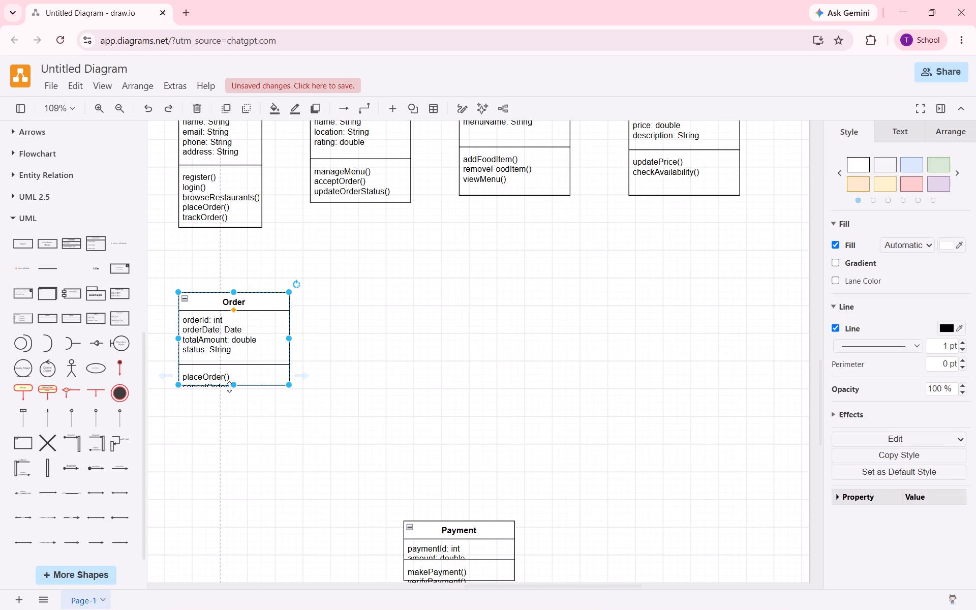
drag(235, 385, 232, 402)
click(248, 374)
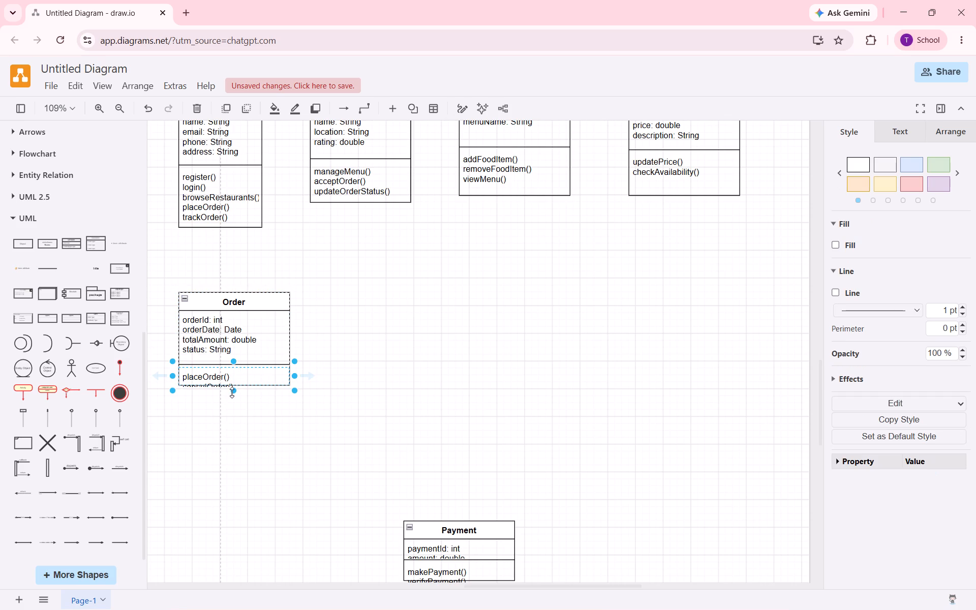
drag(233, 390, 228, 420)
click(372, 407)
Move the Payment class up beside the Order class, aligning their top edges and leaving a gap between them.
scroll(414, 500, down, 1)
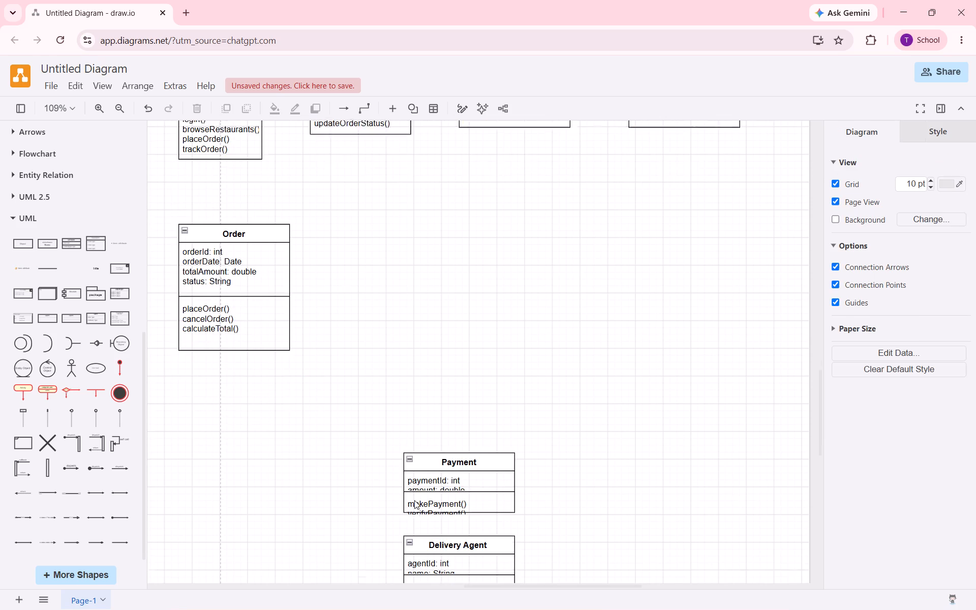
scroll(414, 500, down, 1)
drag(455, 455, 376, 257)
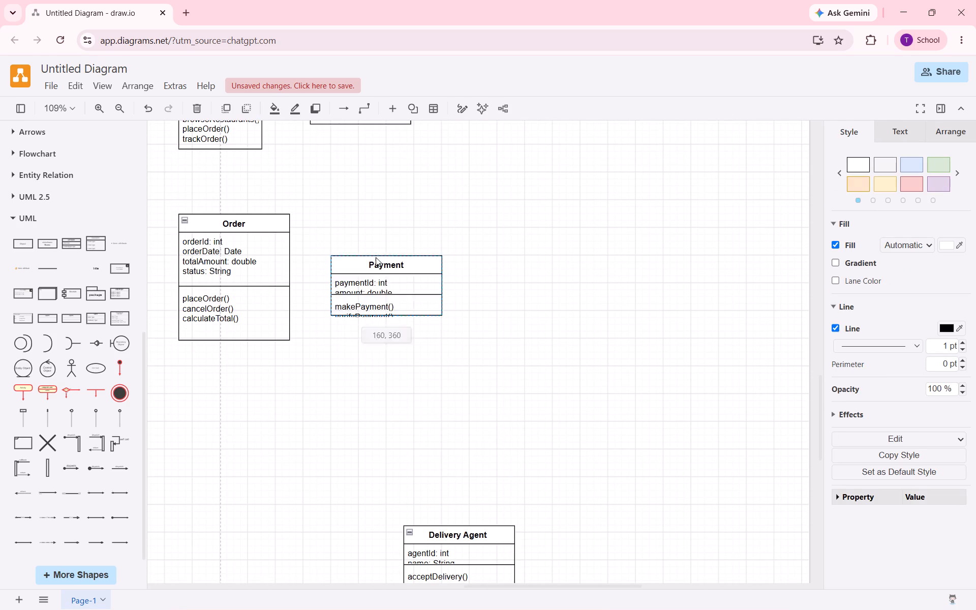
drag(376, 257, 403, 234)
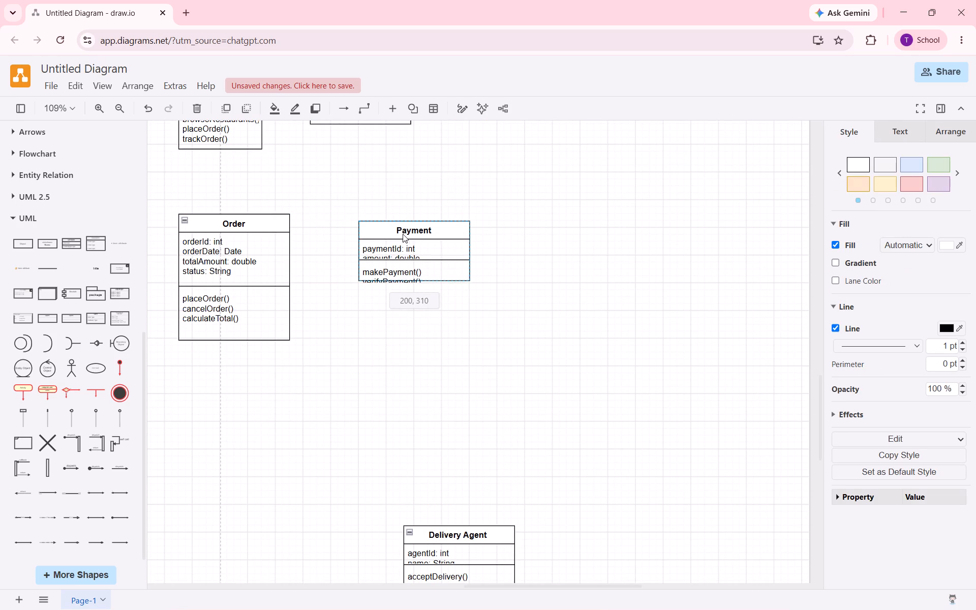
drag(403, 234, 397, 229)
Extend the Payment class's attribute section to show paymentId through paymentStatus, and its method section to show makePayment(), verifyPayment() and refundPayment().
click(414, 245)
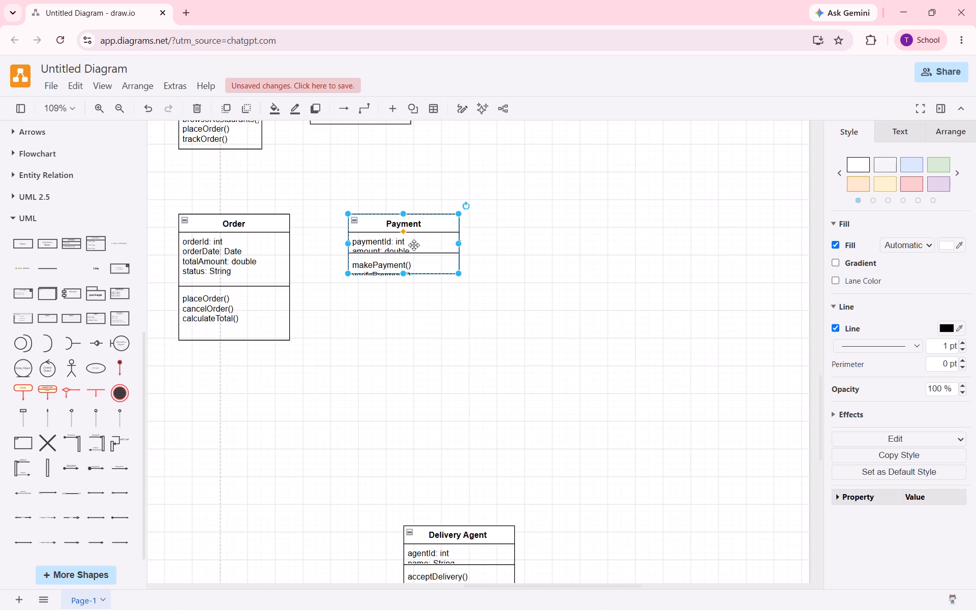
drag(403, 256, 404, 278)
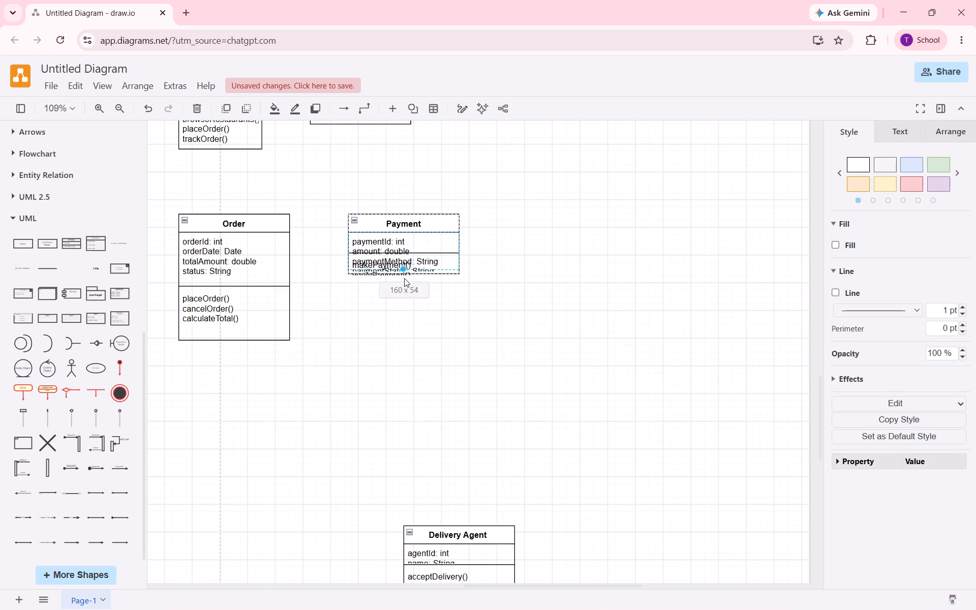
drag(404, 278, 404, 287)
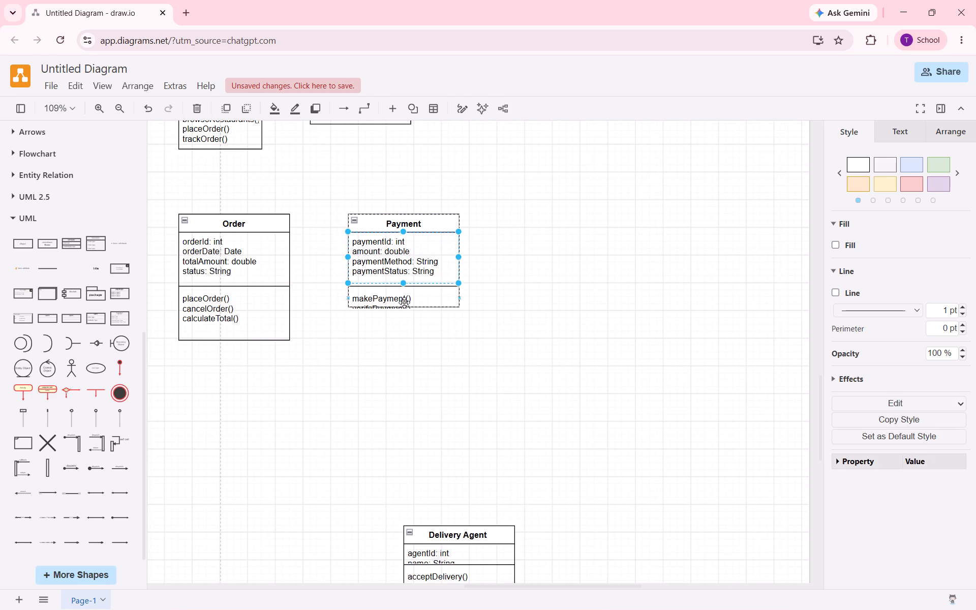
click(404, 302)
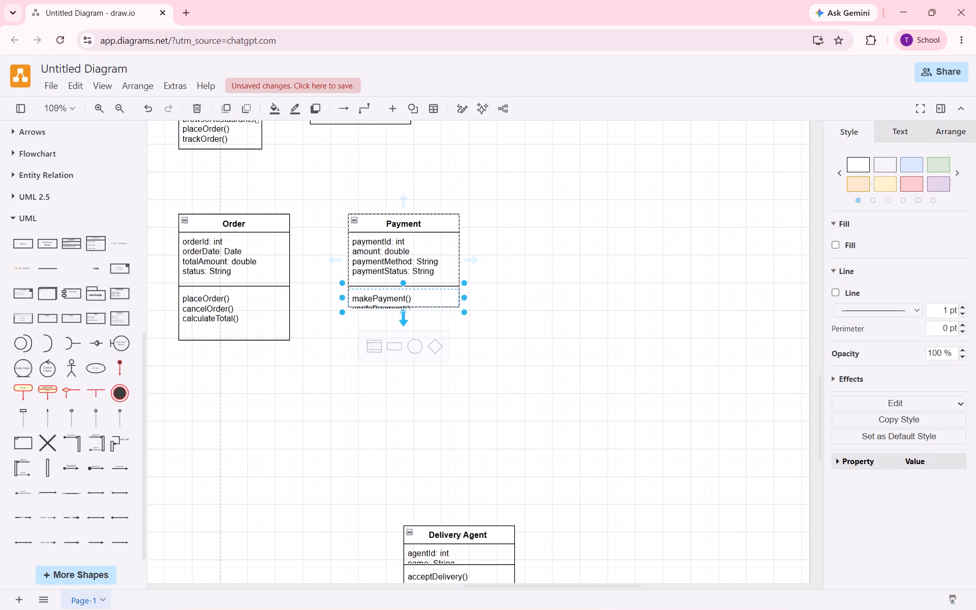
click(420, 301)
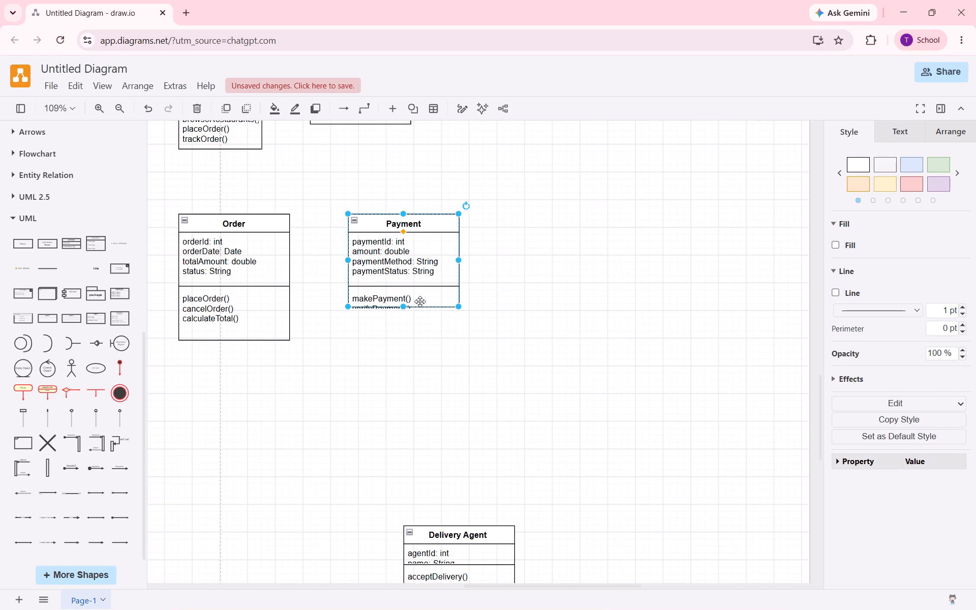
drag(405, 306, 403, 339)
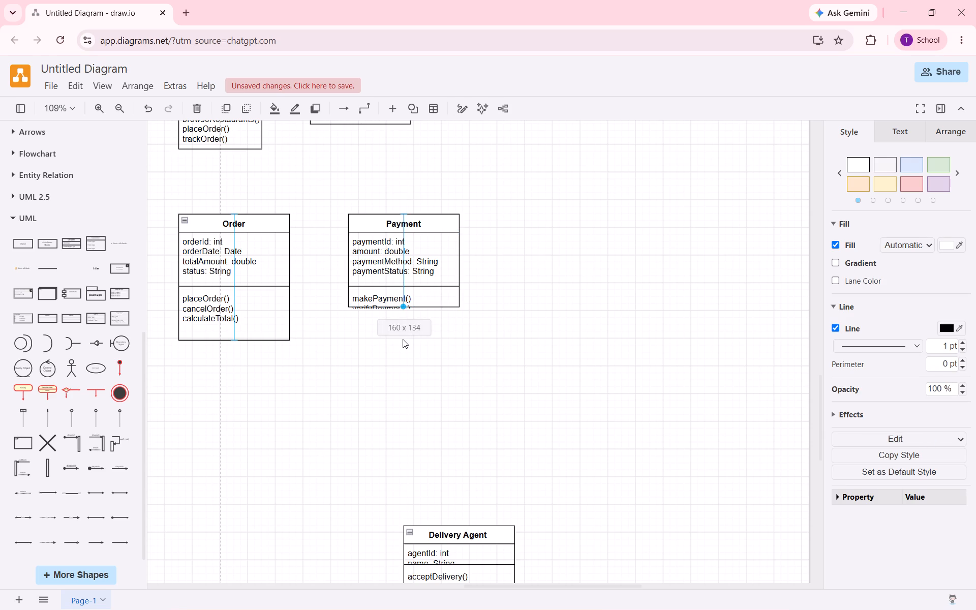
drag(403, 339, 410, 304)
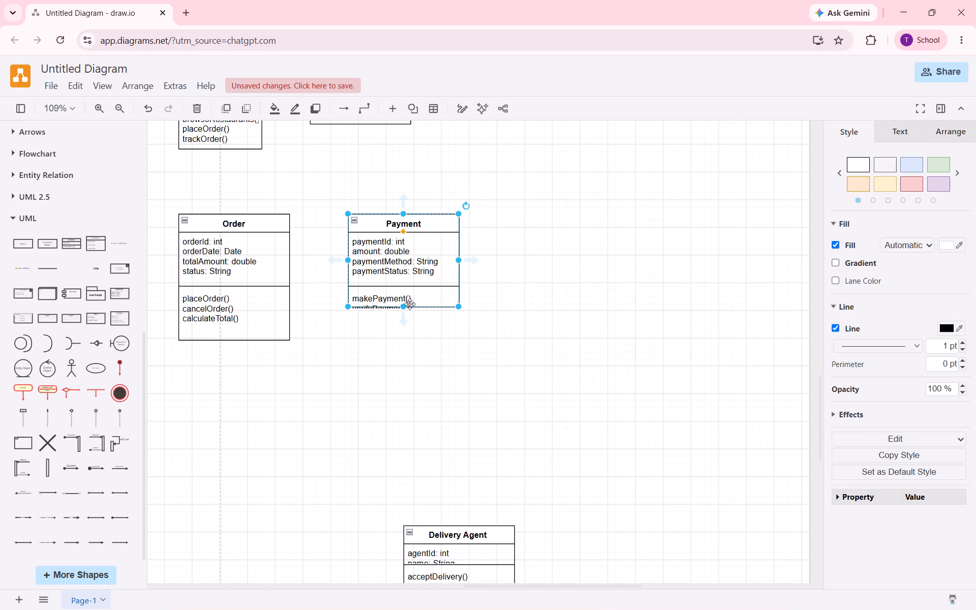
click(406, 301)
click(416, 300)
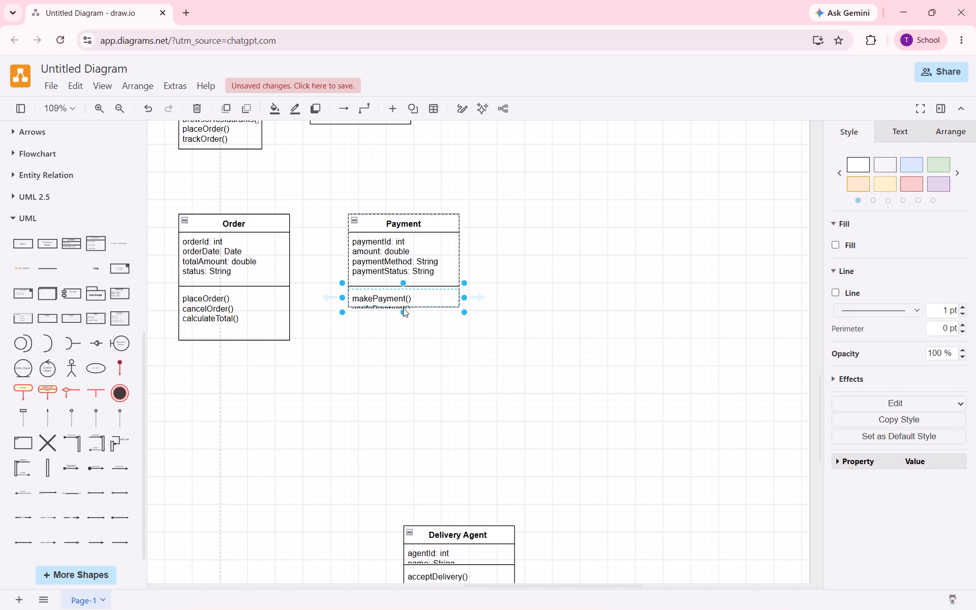
drag(405, 313, 395, 341)
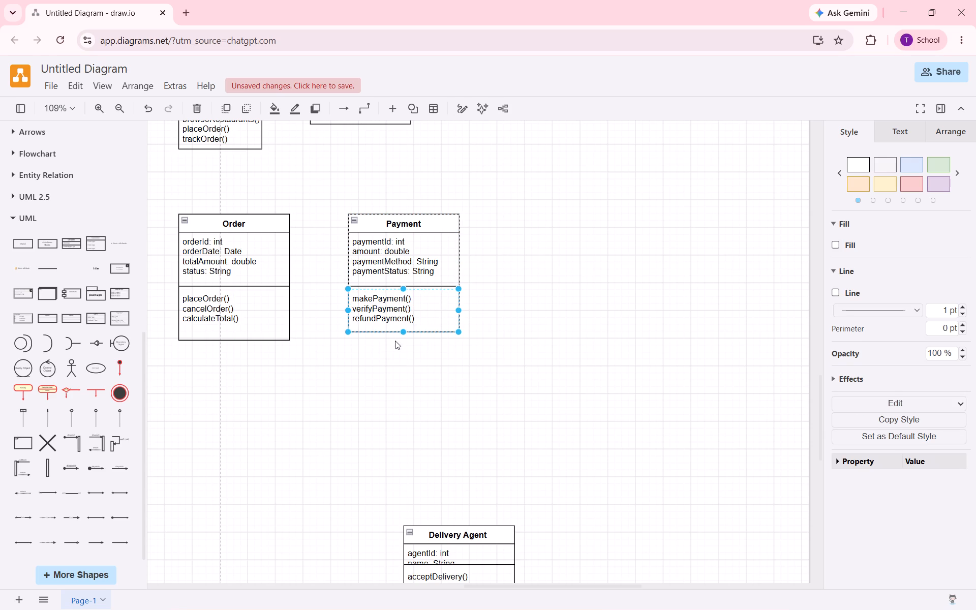
click(505, 414)
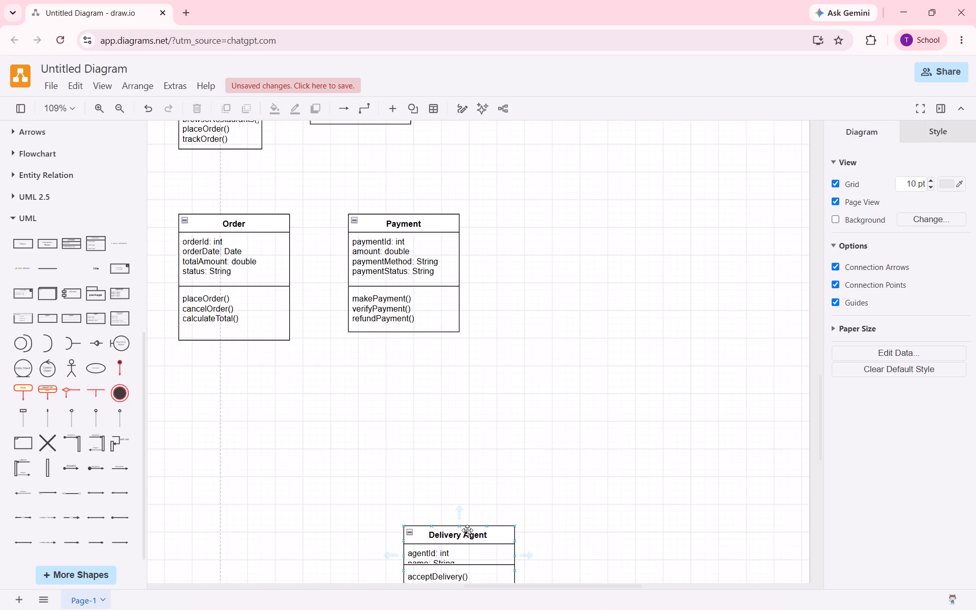
Move the Delivery Agent class up into the Order row, to the right of Payment with their top edges aligned.
drag(467, 529, 561, 183)
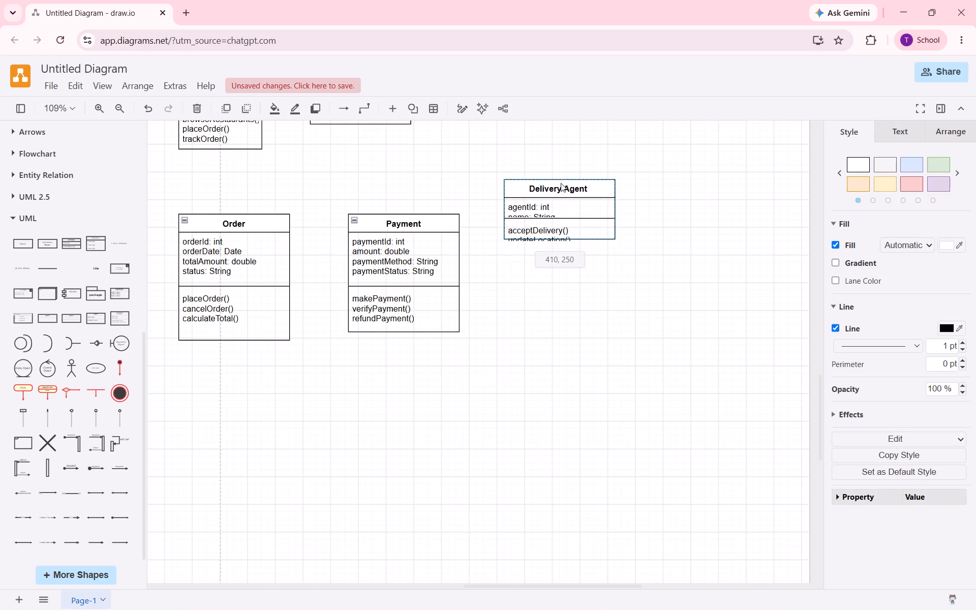
drag(561, 183, 572, 217)
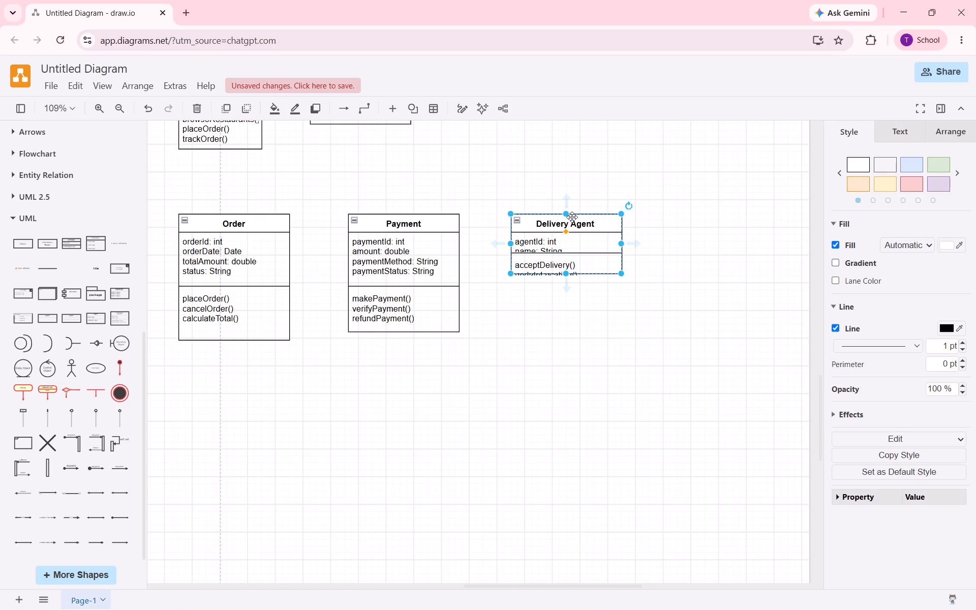
Extend the Delivery Agent class's attribute section to show agentId through availability, and its method section to show acceptDelivery(), updateLocation() and updateDeliveryStatus().
click(578, 239)
drag(566, 255, 570, 292)
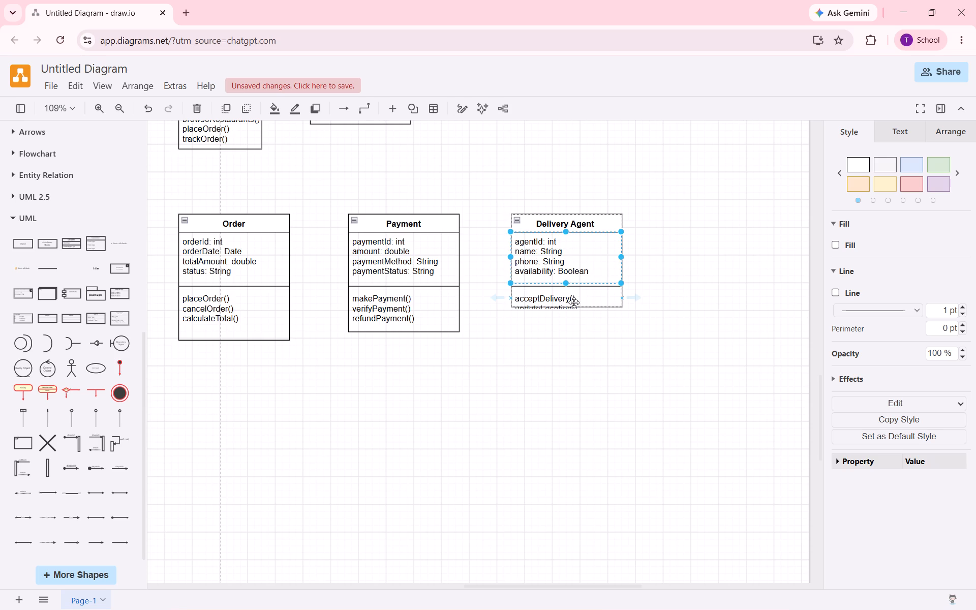
click(574, 302)
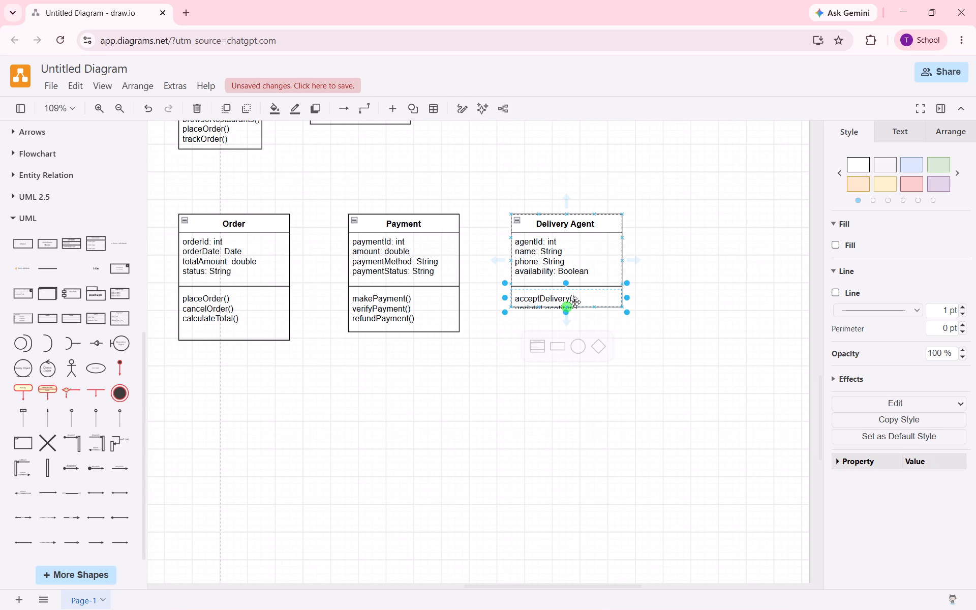
click(577, 298)
click(566, 308)
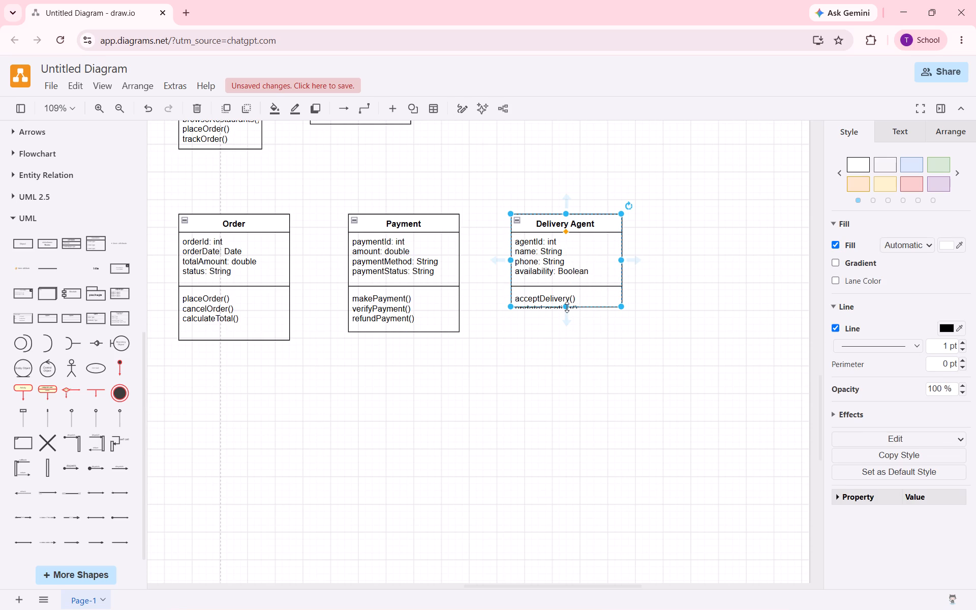
click(565, 308)
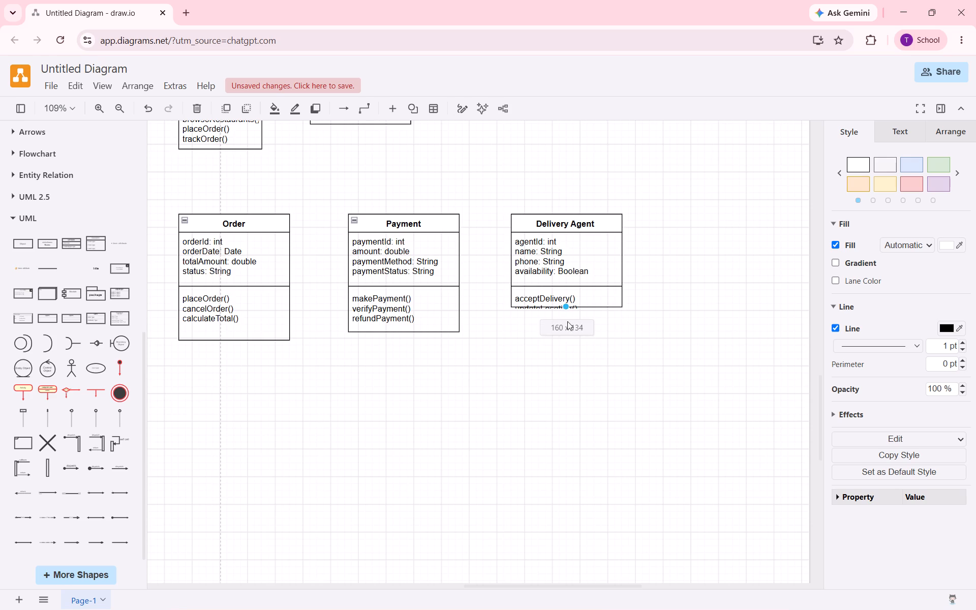
click(587, 292)
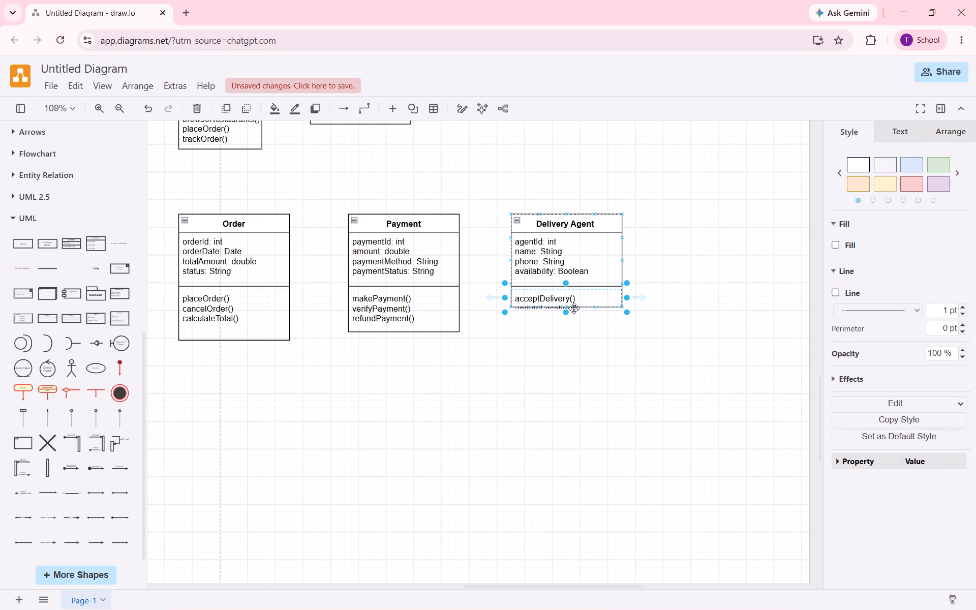
drag(567, 312, 566, 329)
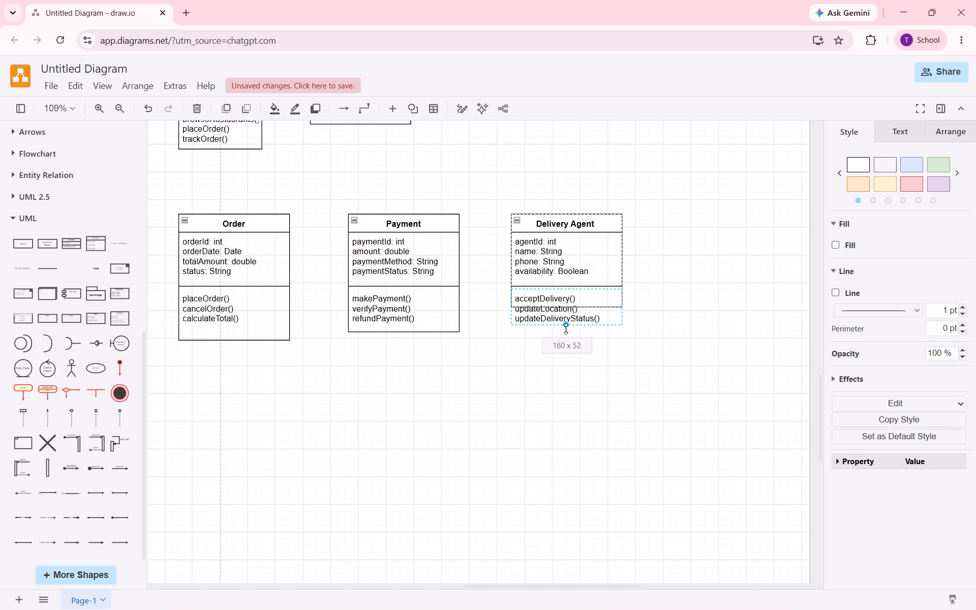
drag(566, 329, 566, 339)
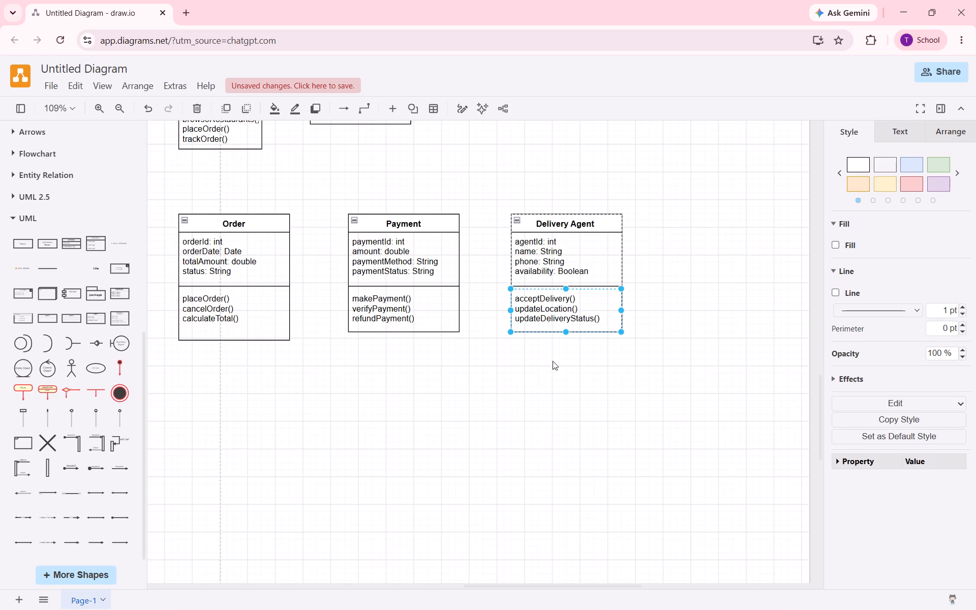
Move the delivery class to the end of the Order row, beside Delivery Agent, with top edges aligned and a matching gap.
scroll(516, 498, down, 2)
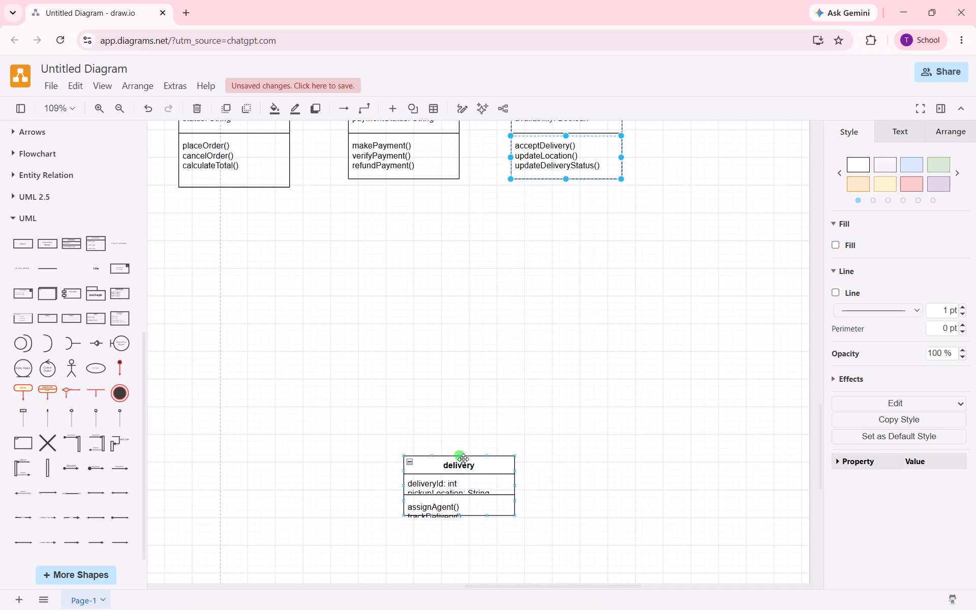
click(463, 461)
click(474, 465)
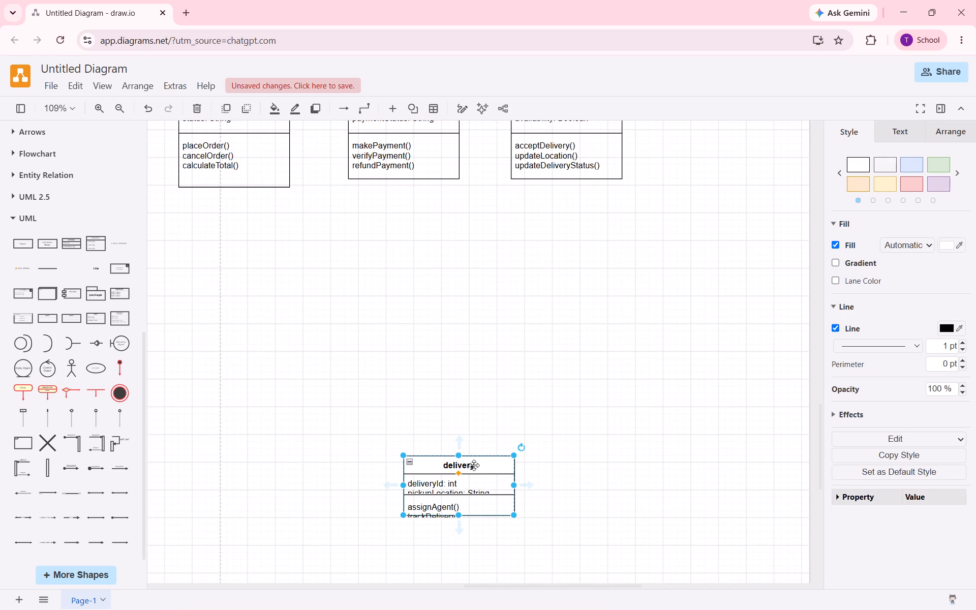
drag(474, 465, 743, 180)
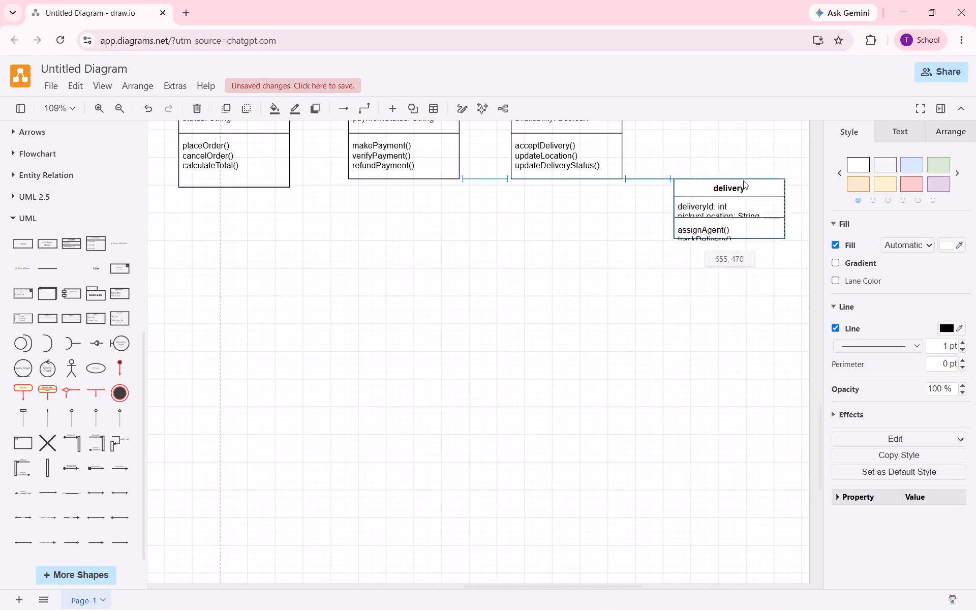
drag(743, 180, 747, 216)
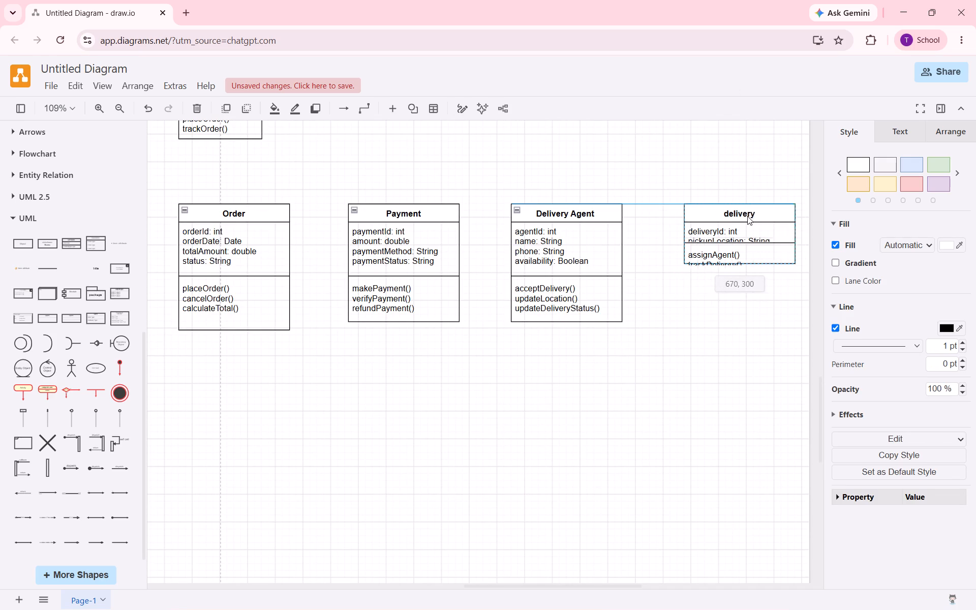
drag(747, 216, 747, 217)
Extend the delivery class's attribute section to show deliveryId through deliveryStatus, and its method section to show assignAgent(), trackDelivery() and completeDelivery().
click(739, 238)
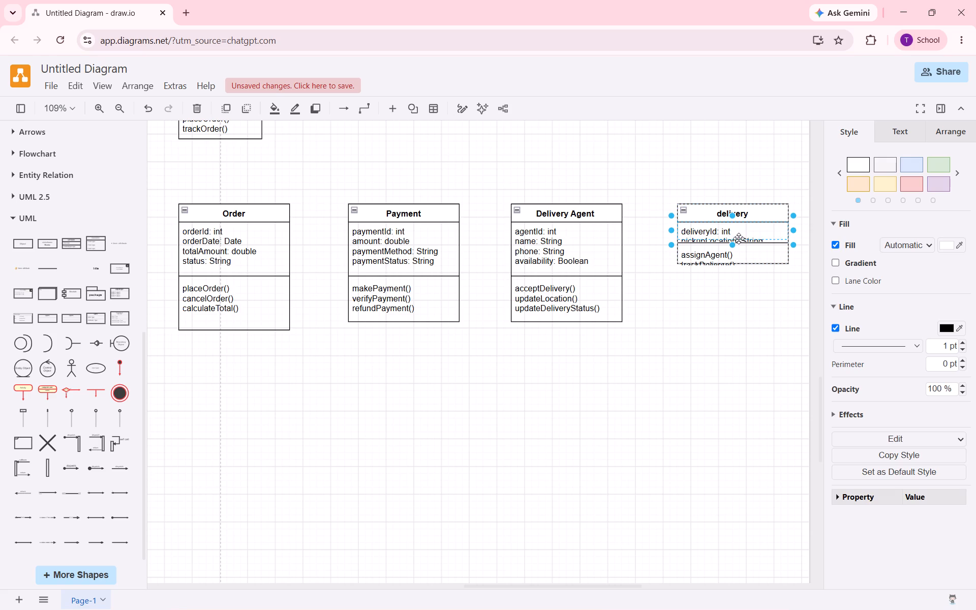
drag(732, 245, 731, 279)
click(732, 294)
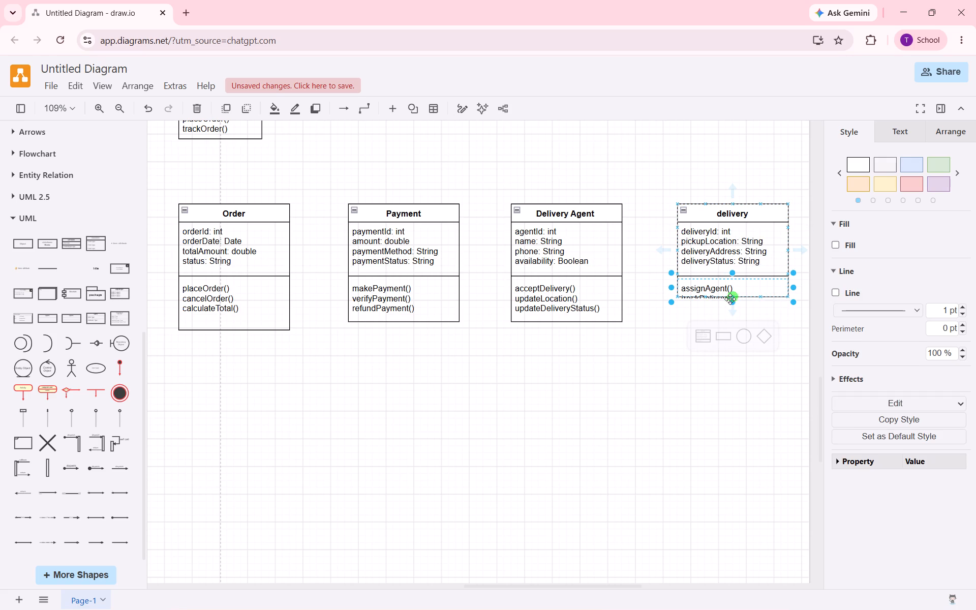
double_click(742, 296)
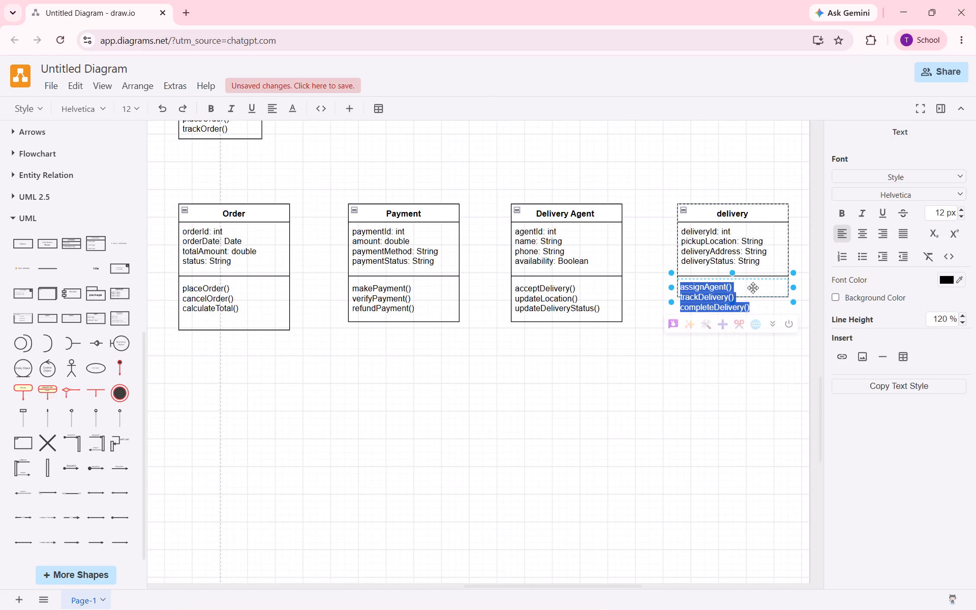
click(753, 288)
drag(733, 300, 733, 311)
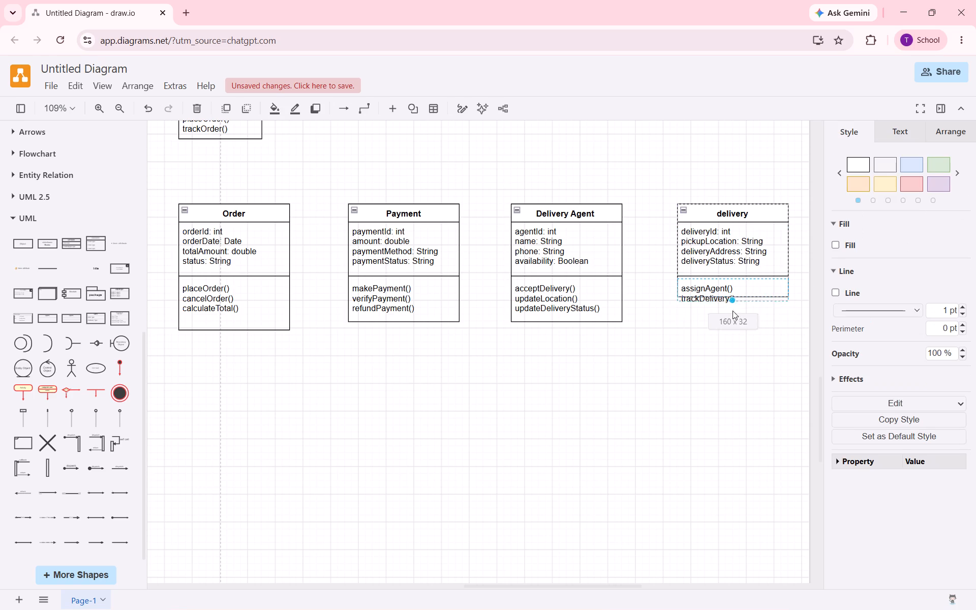
drag(733, 311, 733, 324)
click(681, 364)
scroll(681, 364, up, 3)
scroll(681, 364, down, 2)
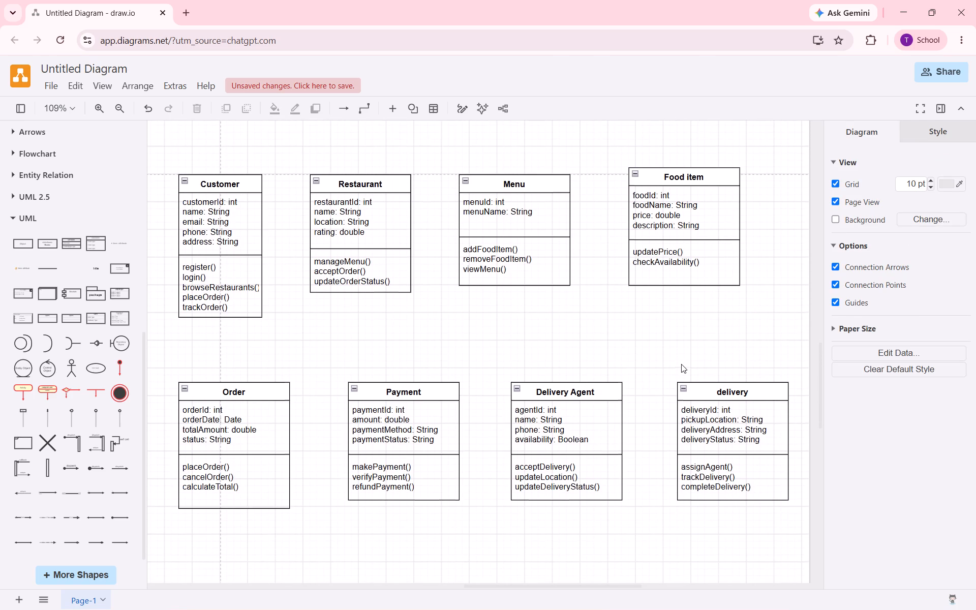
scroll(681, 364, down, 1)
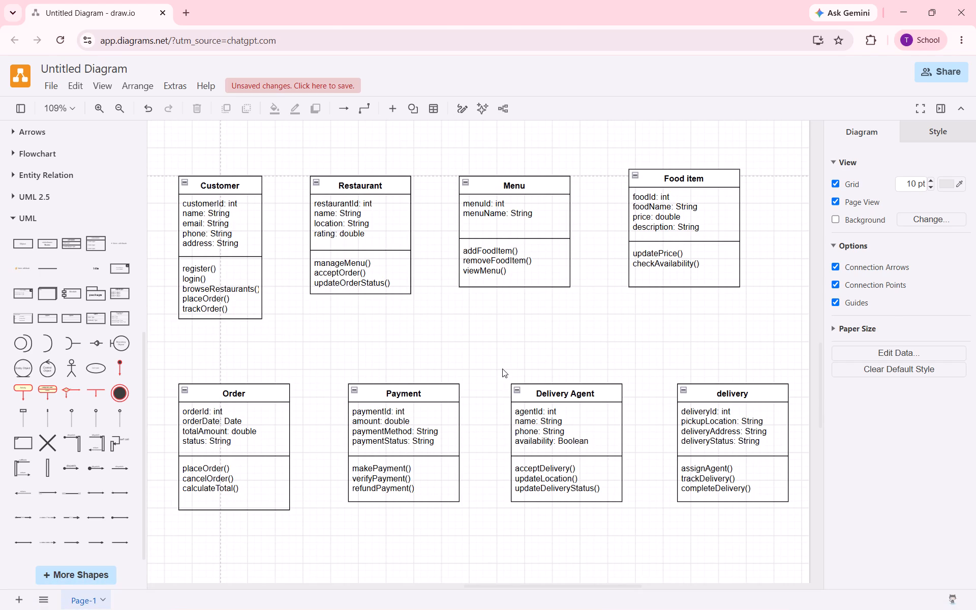
Switch to ChatGPT and review the Step 14 and Step 15 instructions for connecting the classes, then return to the diagram.
key(alt+Tab)
scroll(502, 369, up, 6)
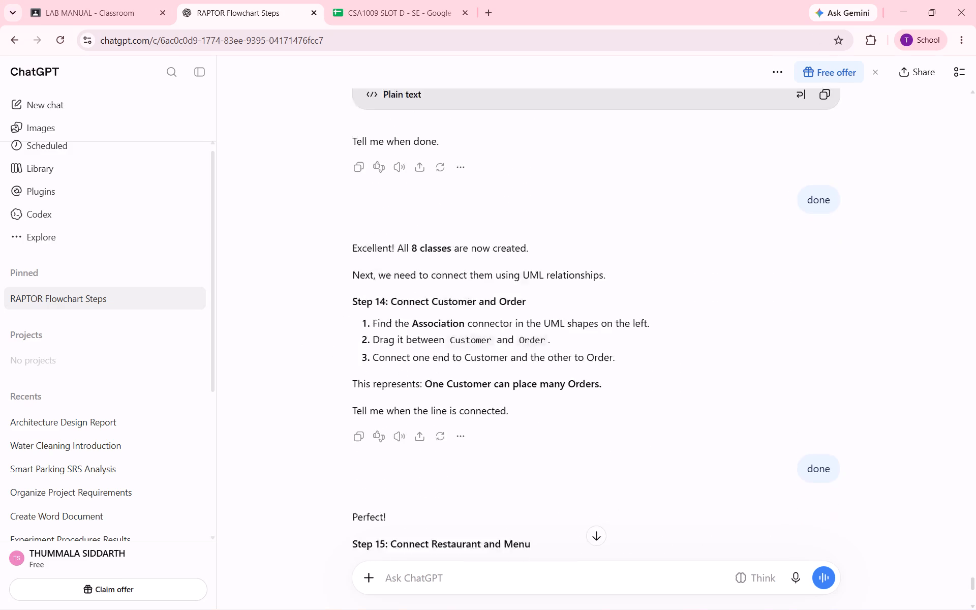
scroll(502, 369, up, 2)
scroll(502, 369, right, 1)
scroll(502, 369, down, 1)
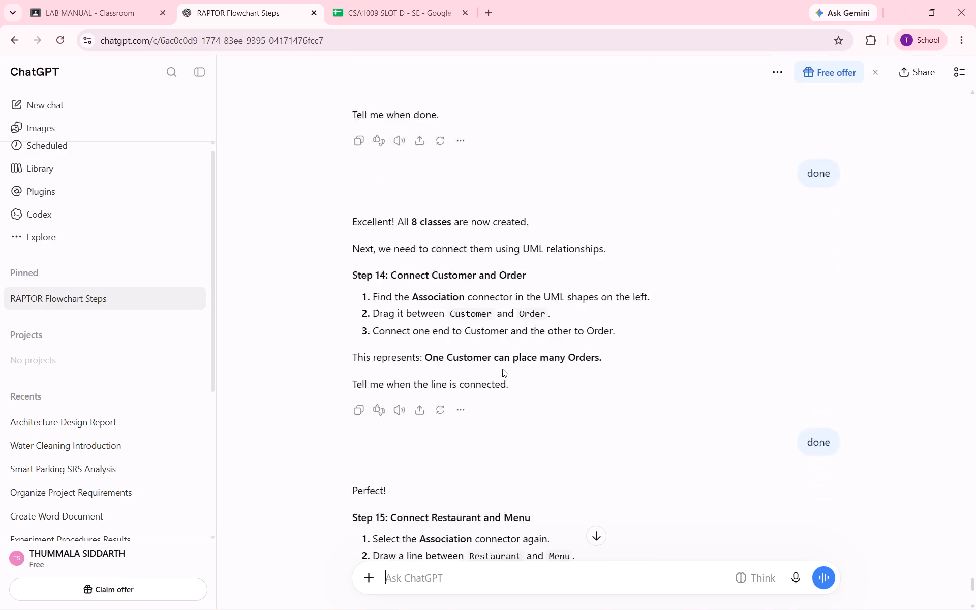
scroll(502, 369, down, 2)
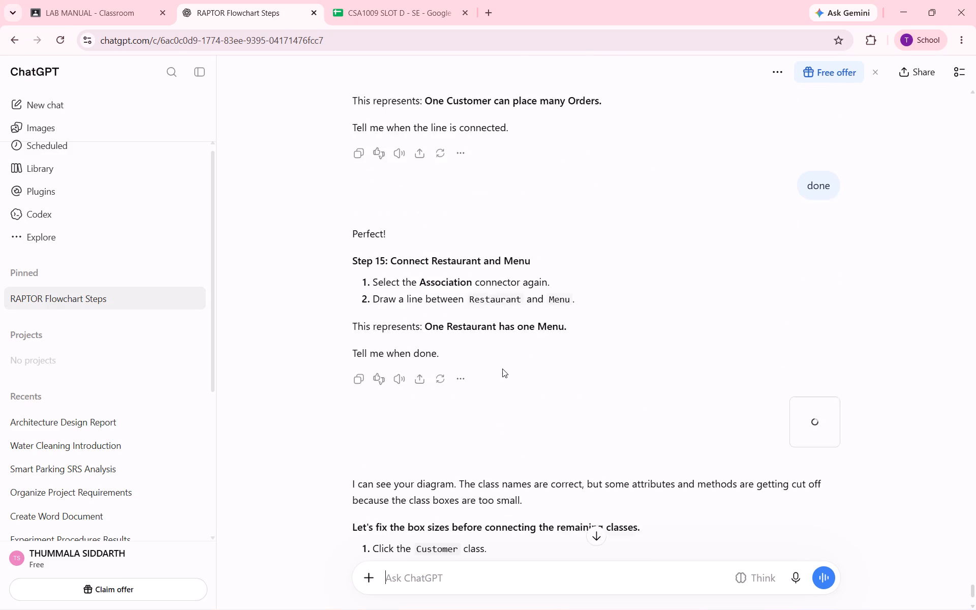
scroll(502, 369, down, 1)
scroll(502, 369, up, 1)
key(alt+Tab)
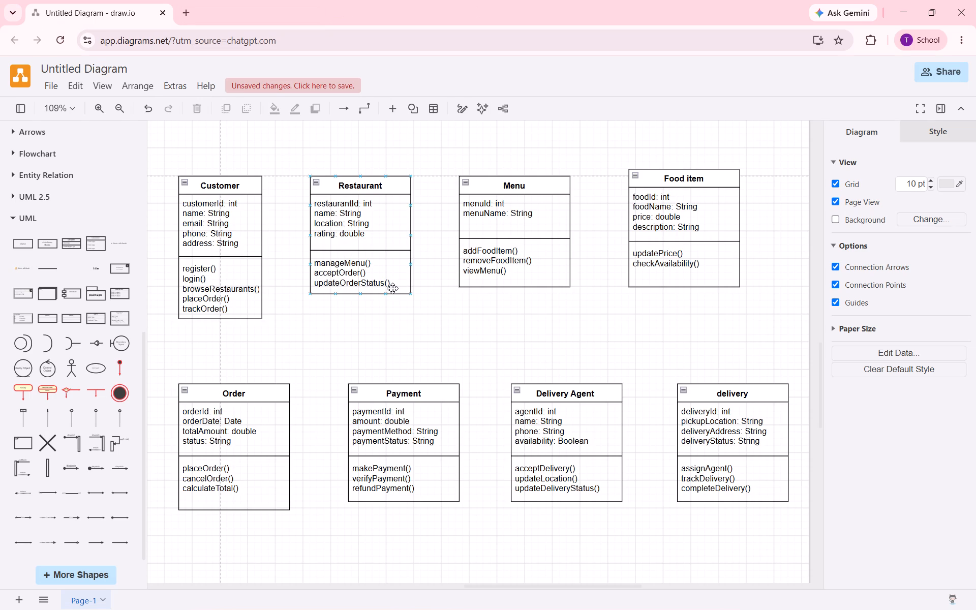
Insert an Association 1 connector, move its parent end onto the Customer class, and attach its child end to the top of Order.
click(74, 491)
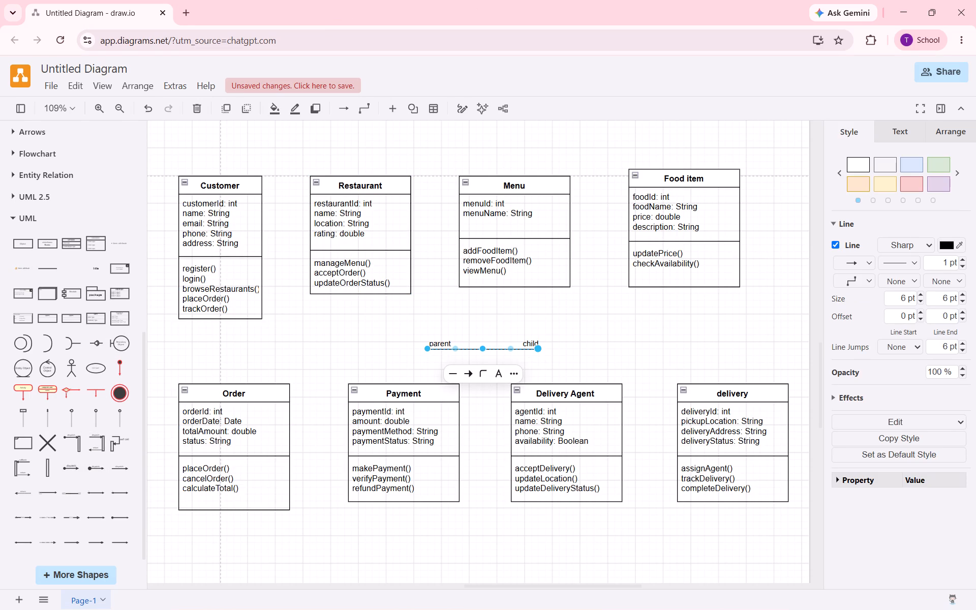
drag(466, 350, 294, 218)
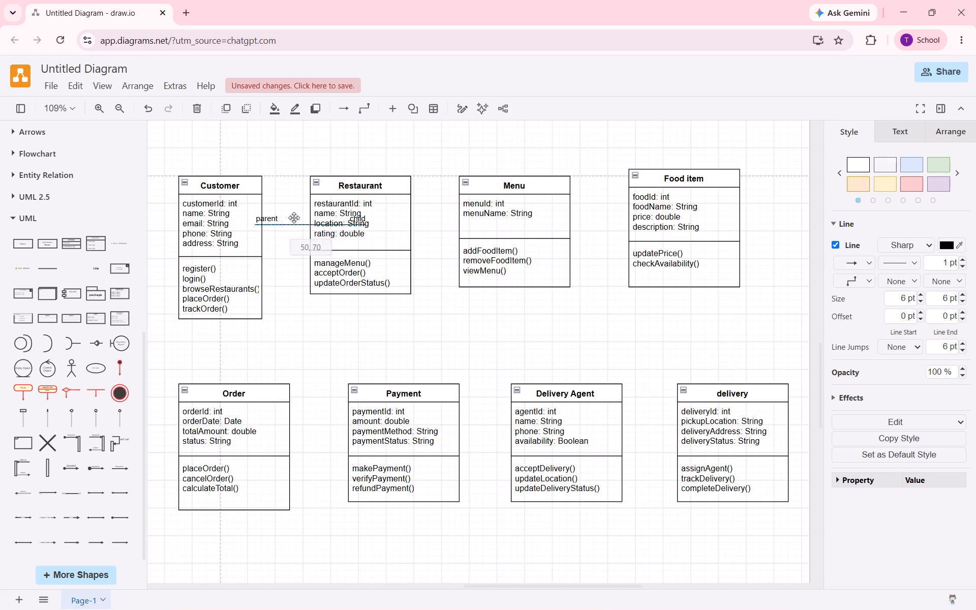
drag(294, 218, 286, 190)
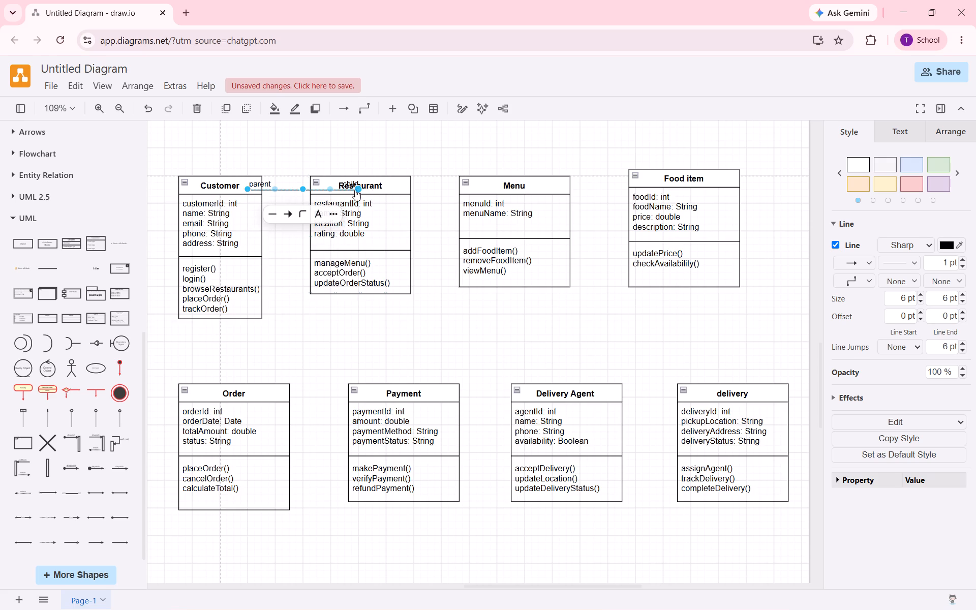
drag(357, 189, 315, 333)
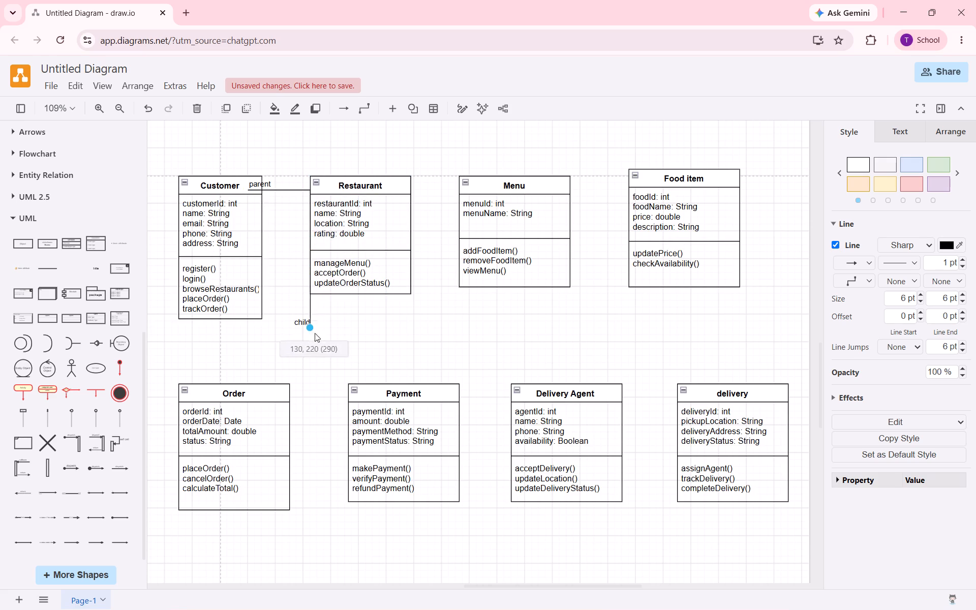
drag(315, 333, 259, 397)
click(293, 329)
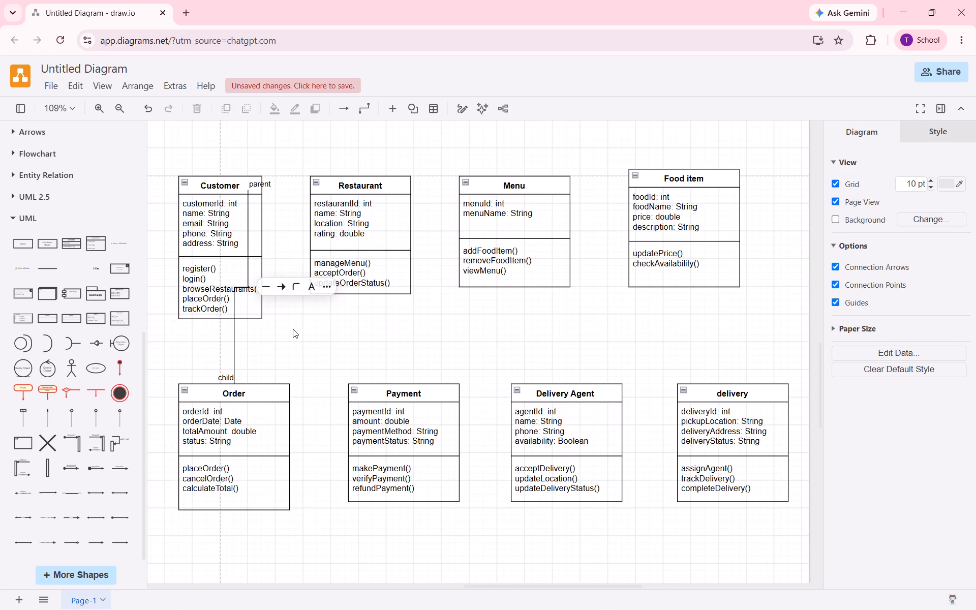
Attach the association's parent end to Customer's right edge and route the line outside the class, with its bend midway between Customer and Order.
drag(236, 289, 238, 290)
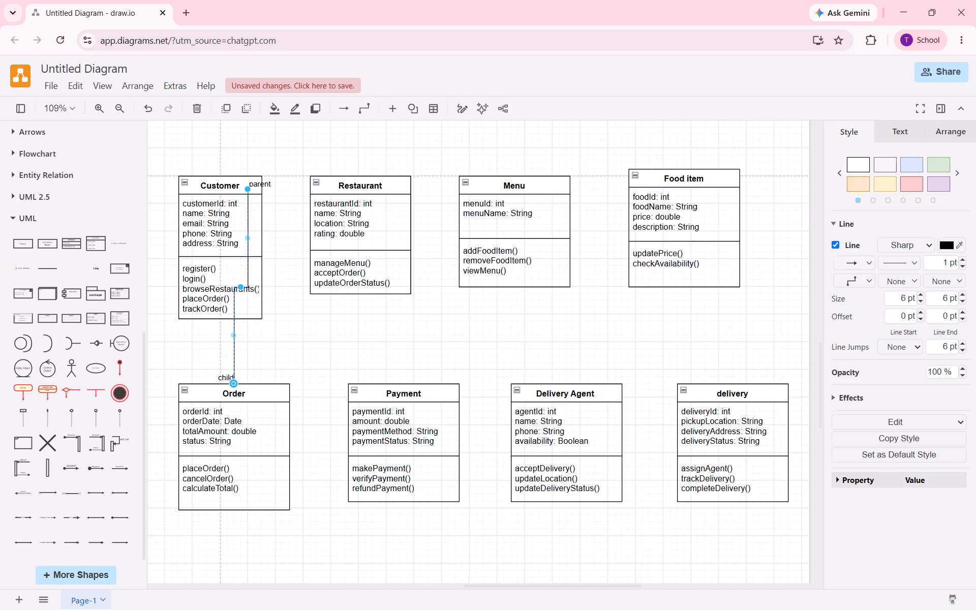
drag(238, 290, 299, 332)
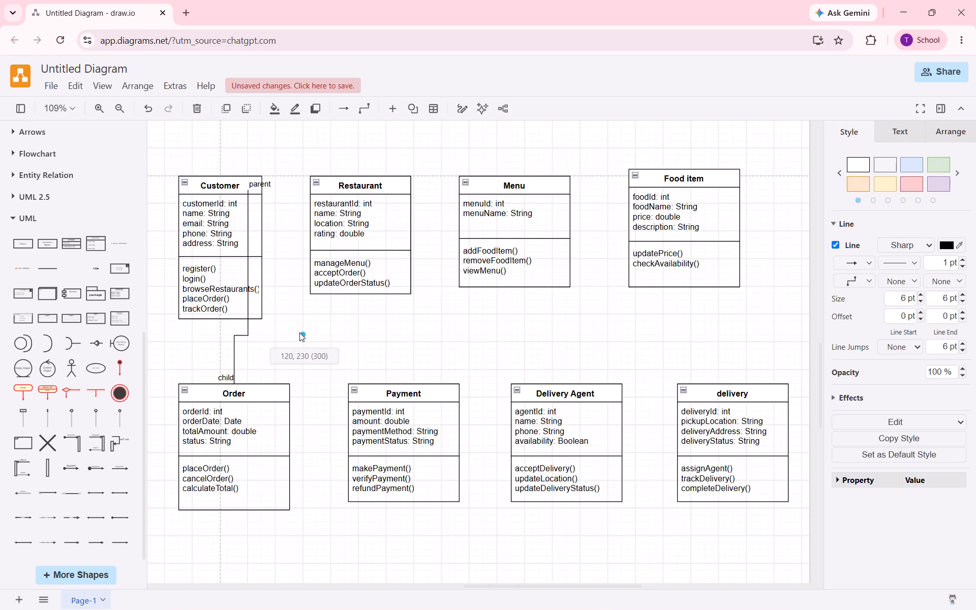
drag(299, 332, 290, 333)
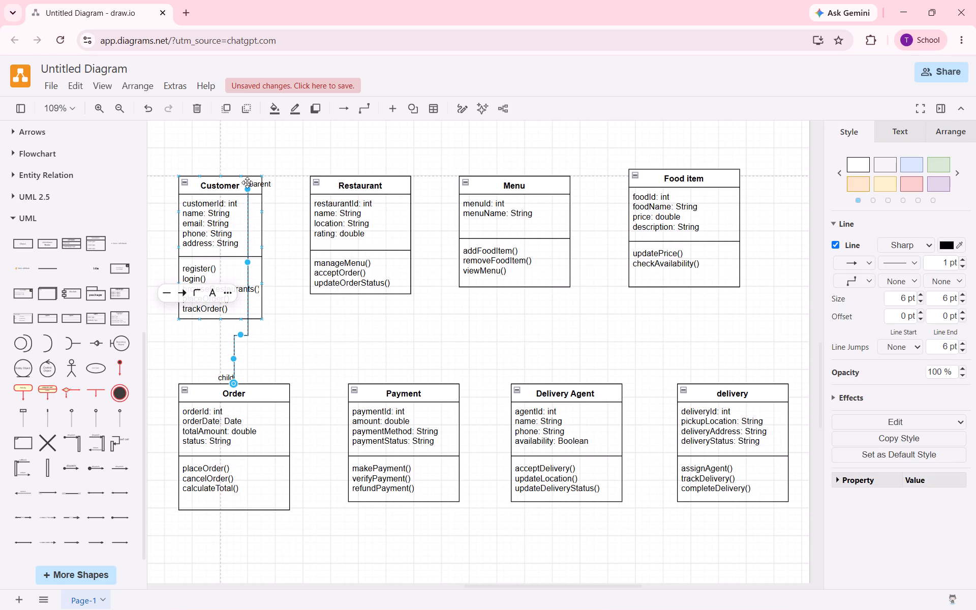
drag(248, 190, 268, 192)
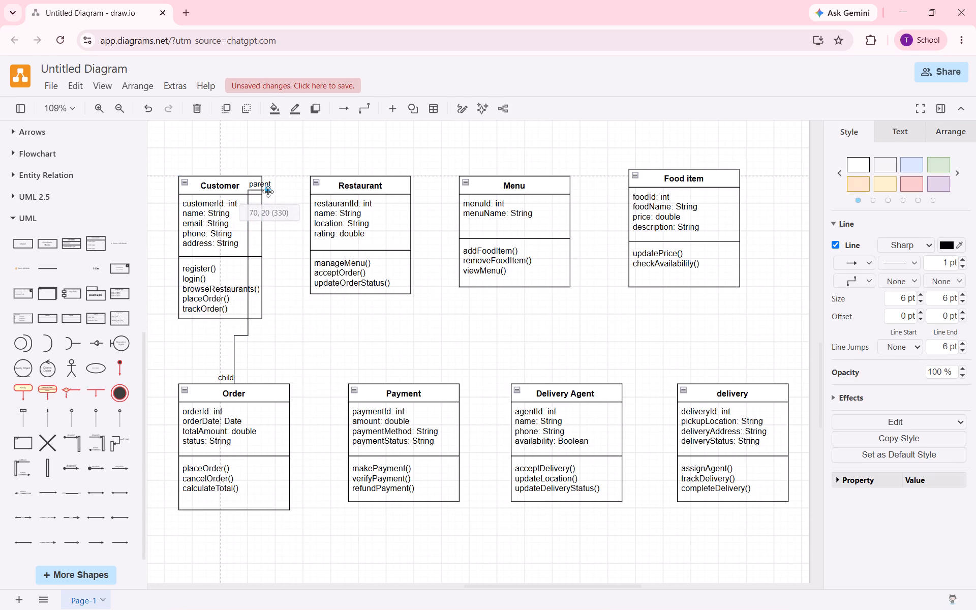
drag(268, 192, 263, 188)
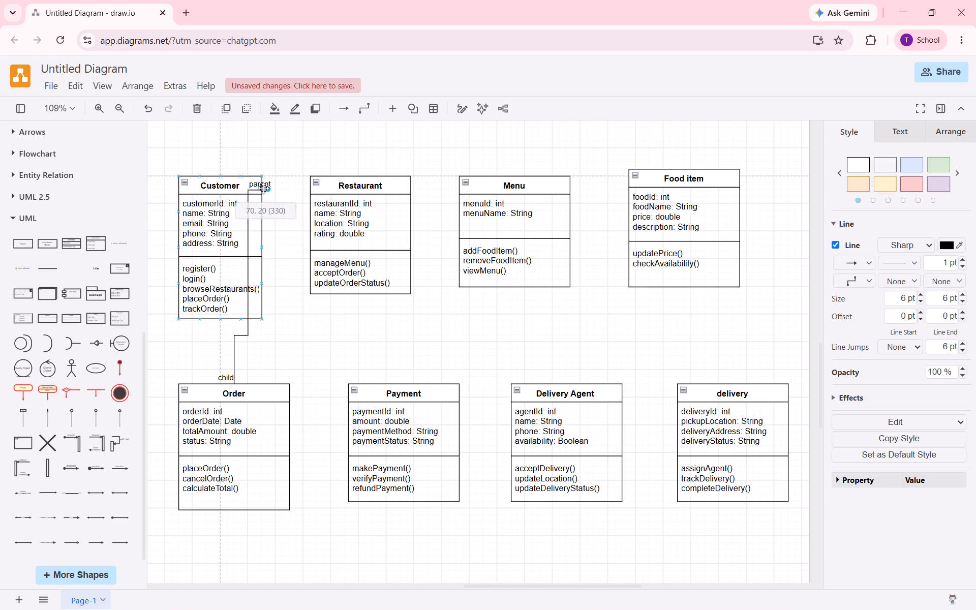
drag(263, 188, 262, 187)
click(262, 187)
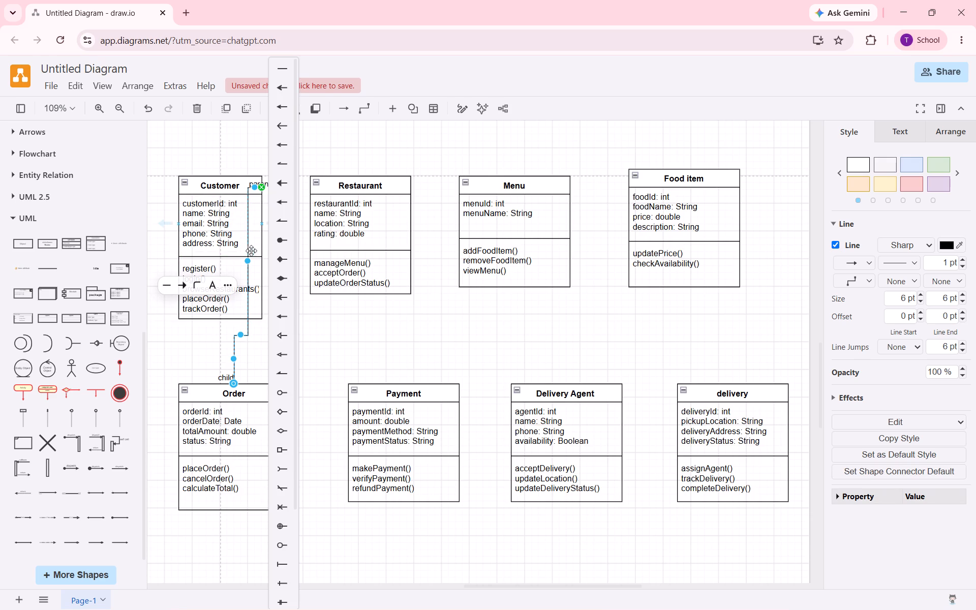
drag(246, 260, 277, 263)
click(308, 300)
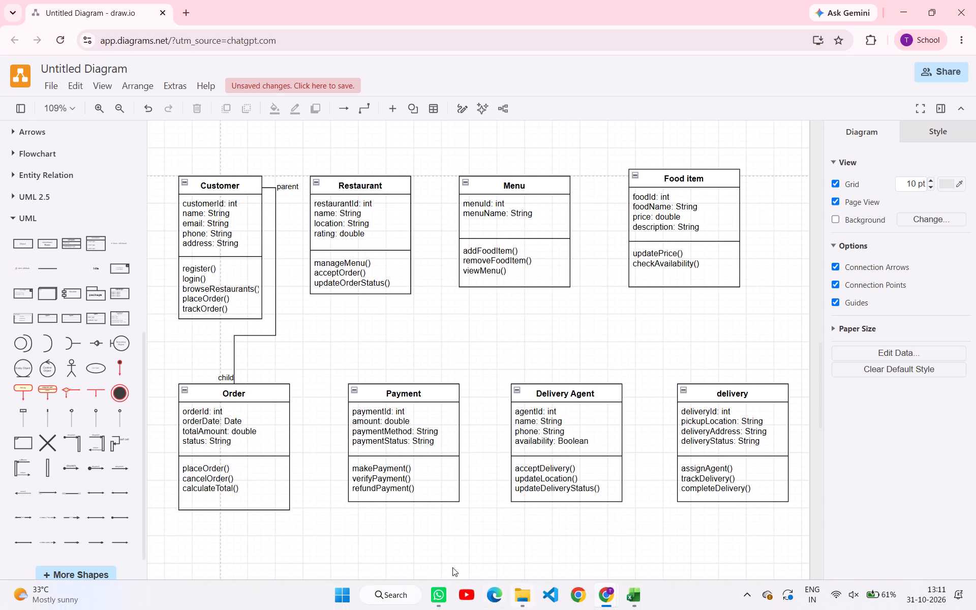
Insert another Association 1 connector and move it up to the title height of the Restaurant and Menu classes.
click(72, 486)
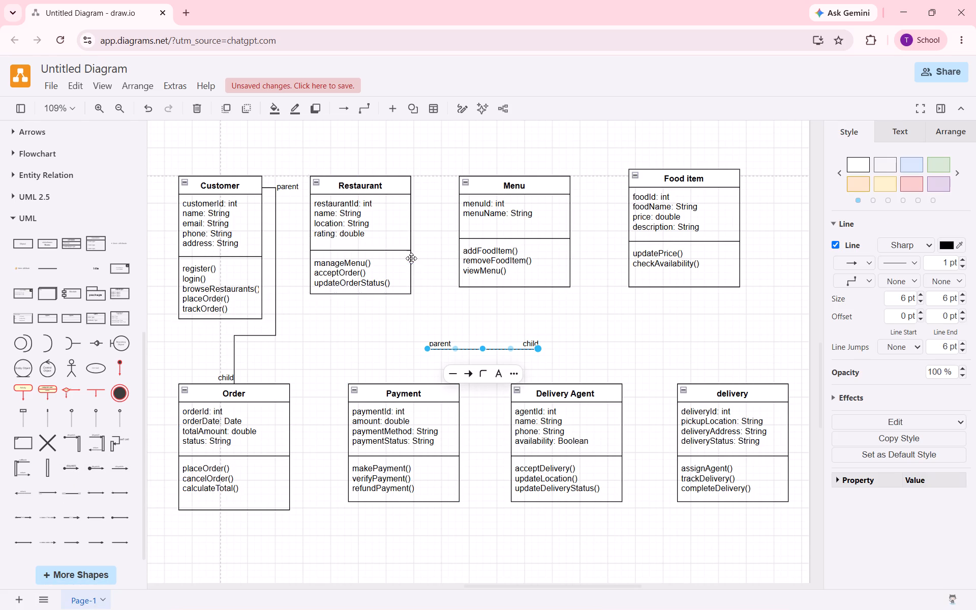
click(412, 187)
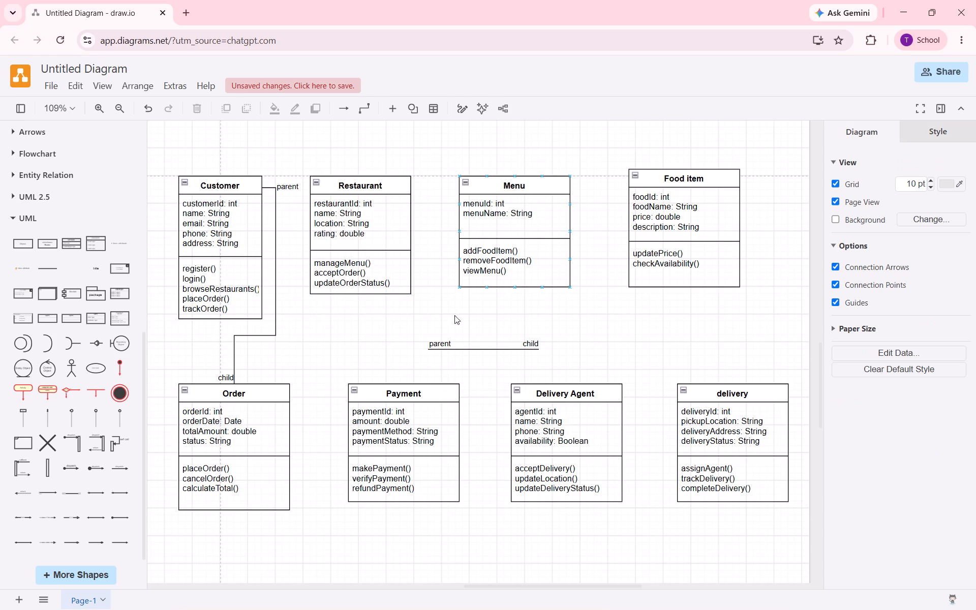
drag(454, 352, 450, 345)
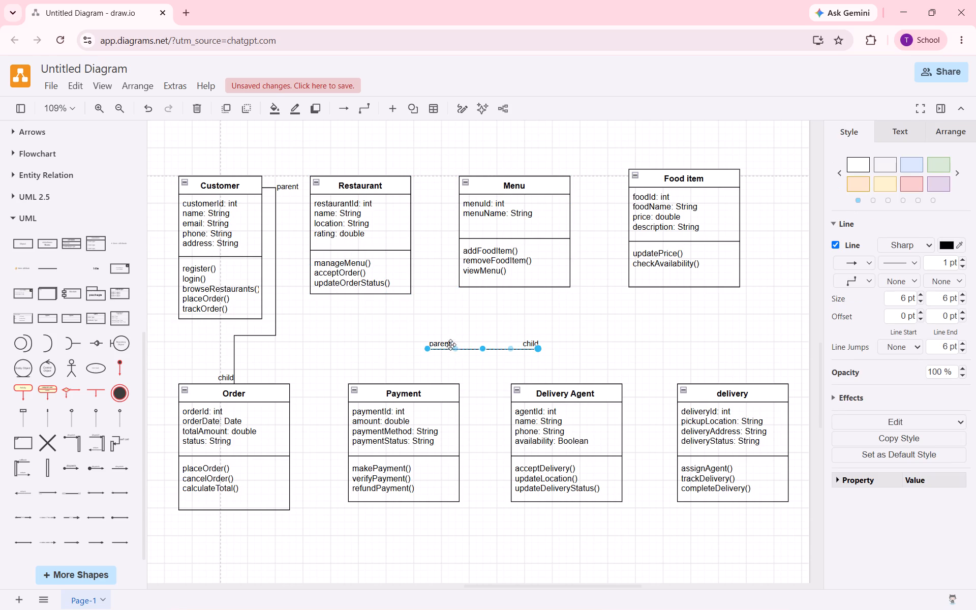
drag(450, 345, 431, 196)
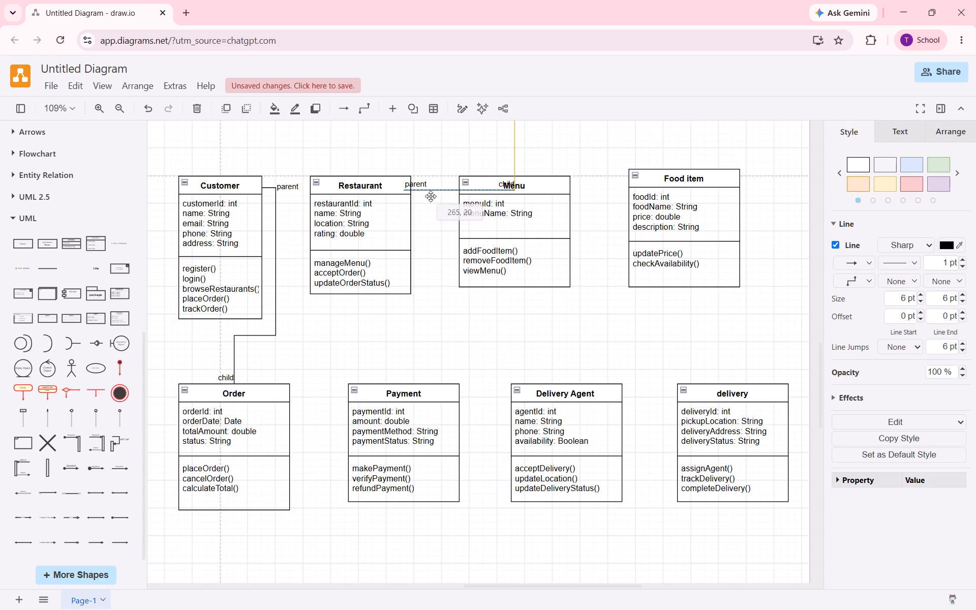
drag(431, 196, 432, 195)
click(432, 195)
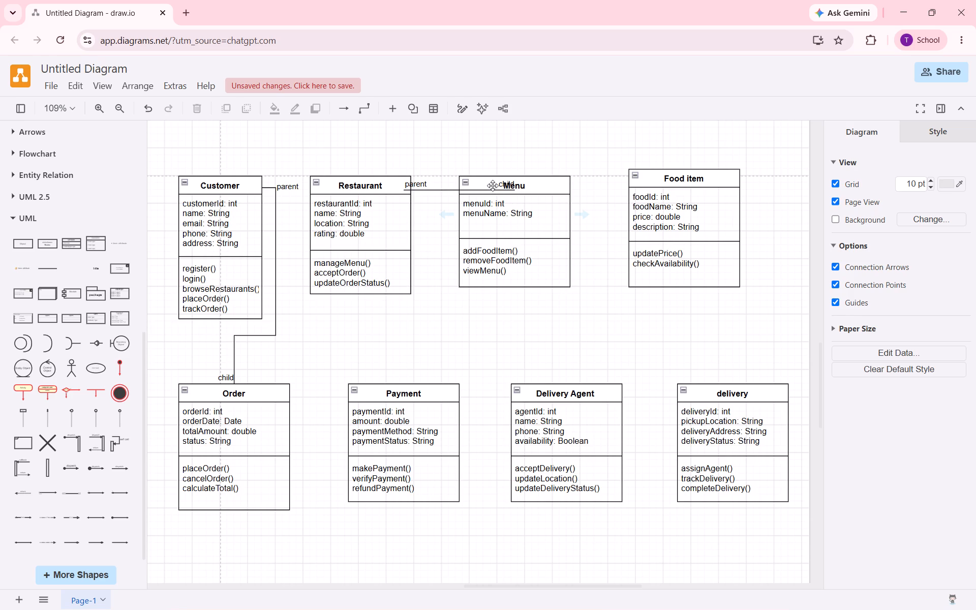
Attach the new association's child end to Menu's left edge and its parent end to Restaurant's right edge.
click(493, 186)
click(432, 188)
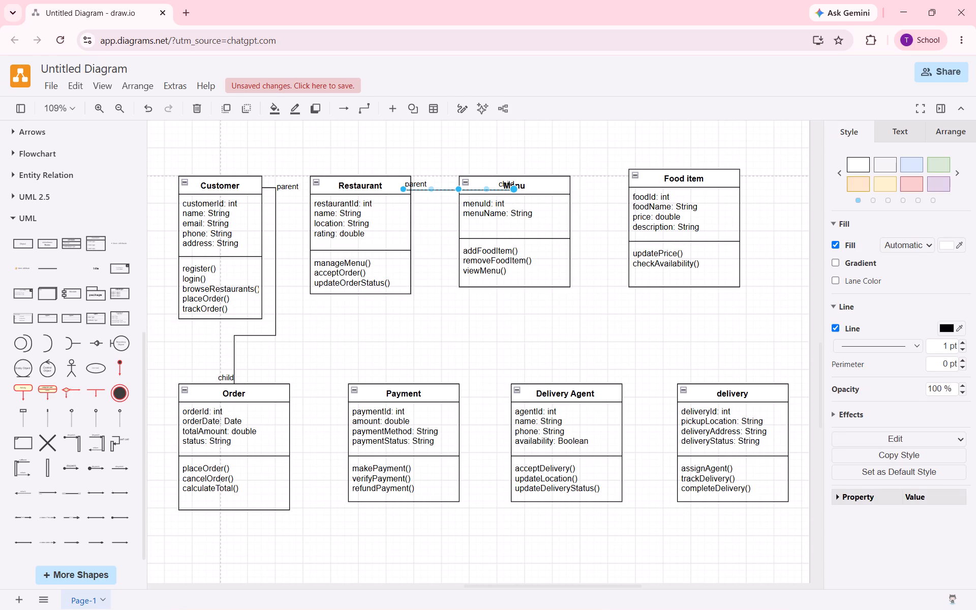
drag(514, 188, 476, 156)
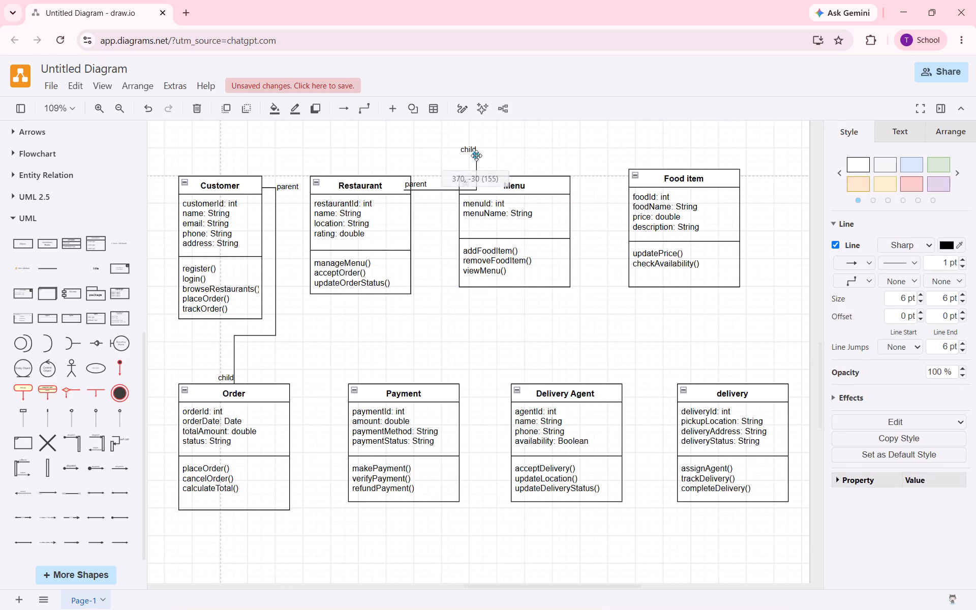
drag(476, 156, 458, 188)
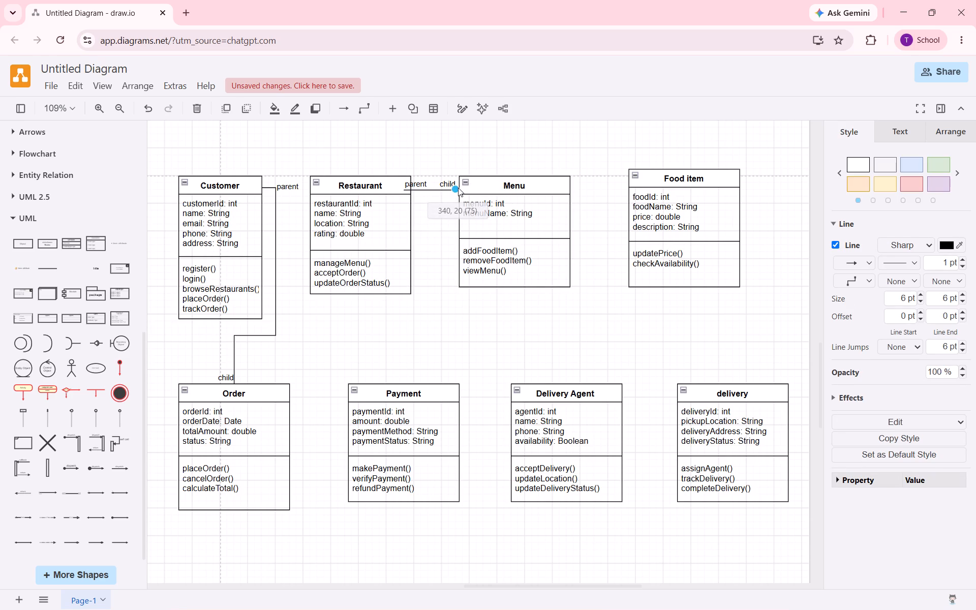
drag(458, 188, 461, 189)
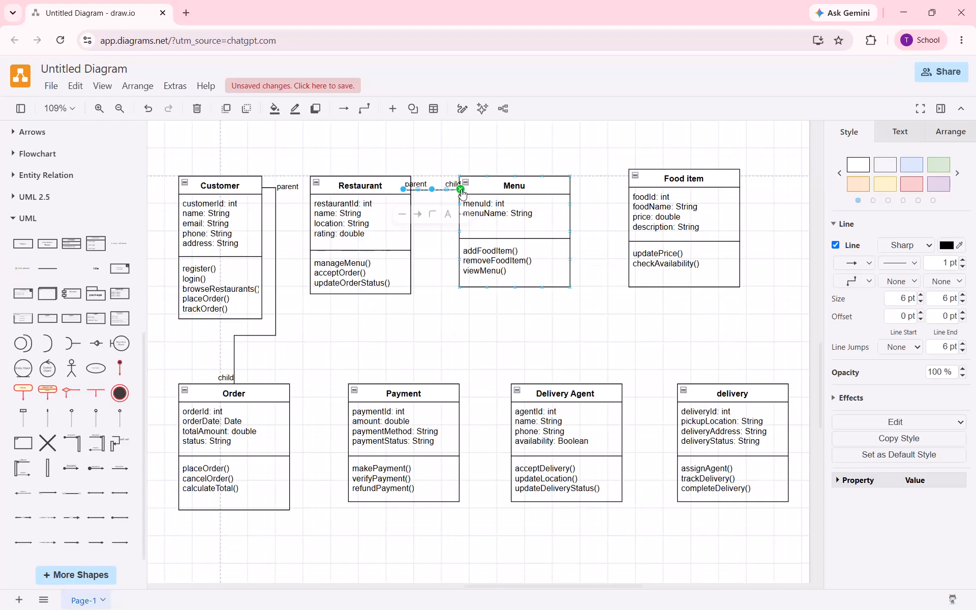
click(461, 189)
click(435, 219)
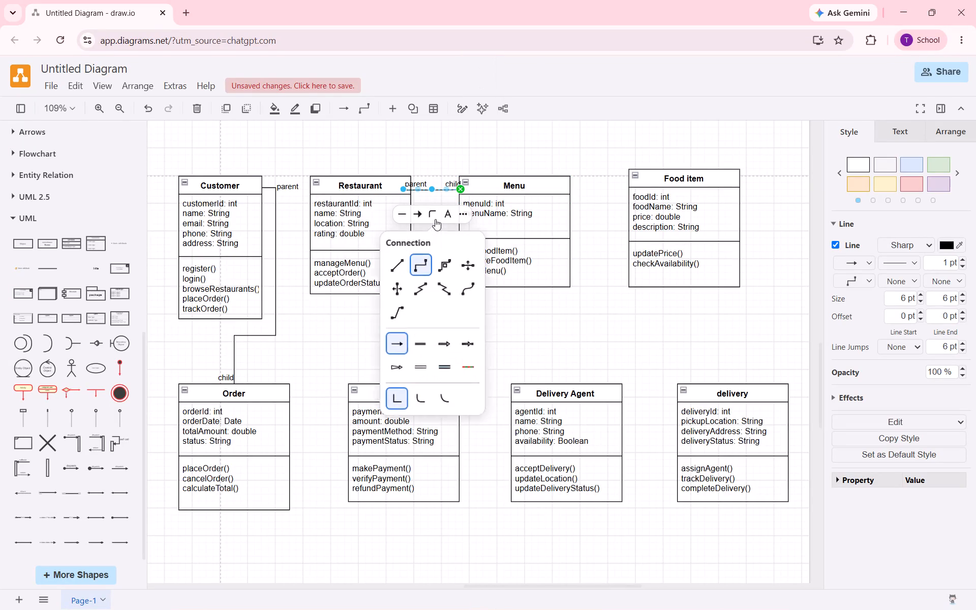
drag(403, 186, 411, 191)
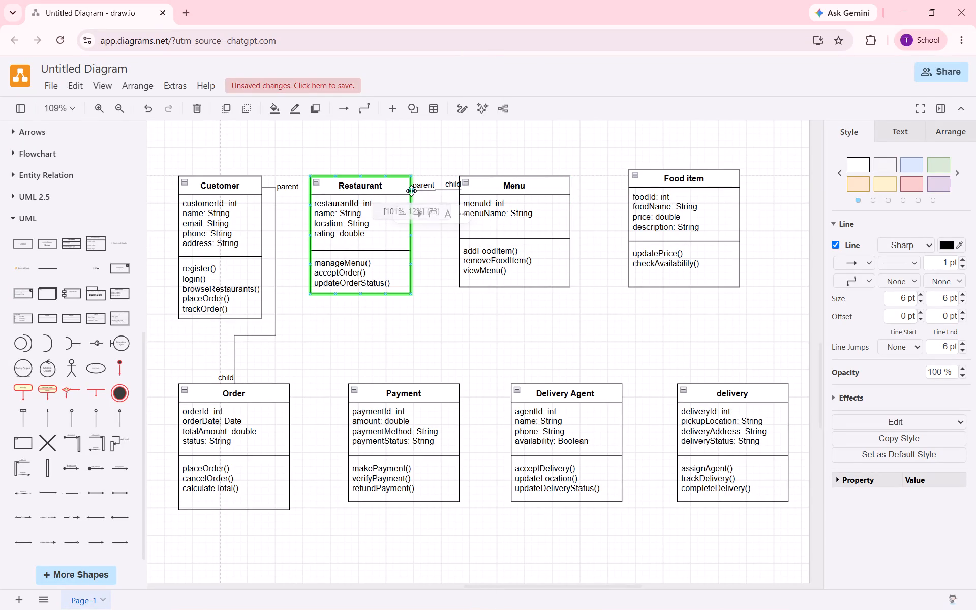
drag(411, 191, 411, 191)
click(438, 242)
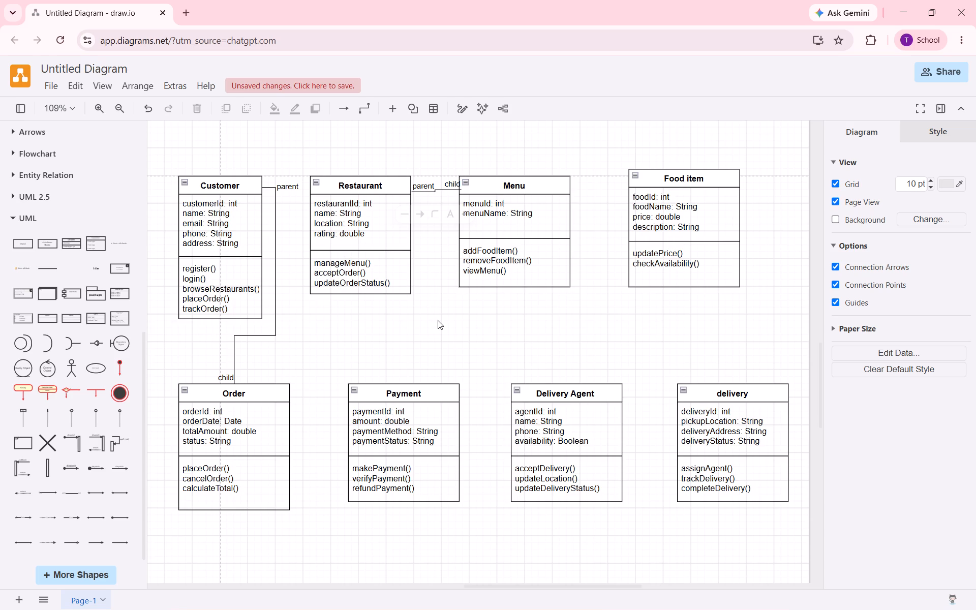
Capture a screenshot of the canvas area containing all eight classes and the two associations.
key(shift+super+s)
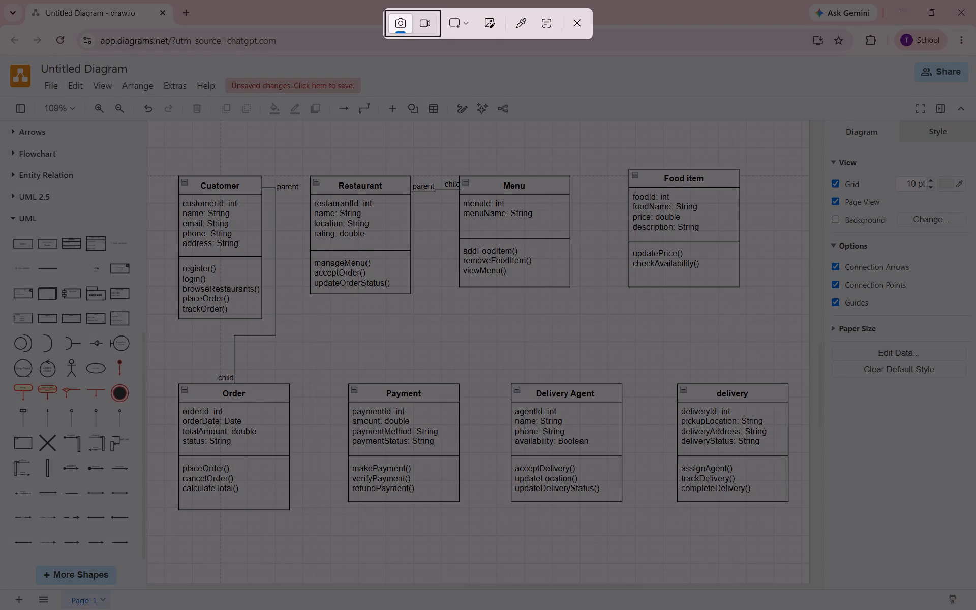
drag(105, 121, 827, 522)
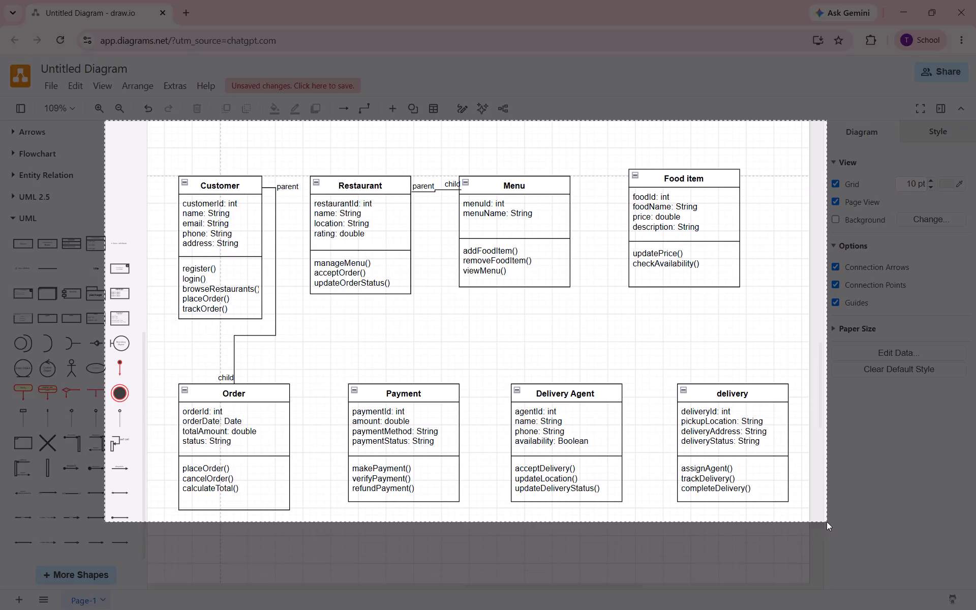
key(alt+Tab)
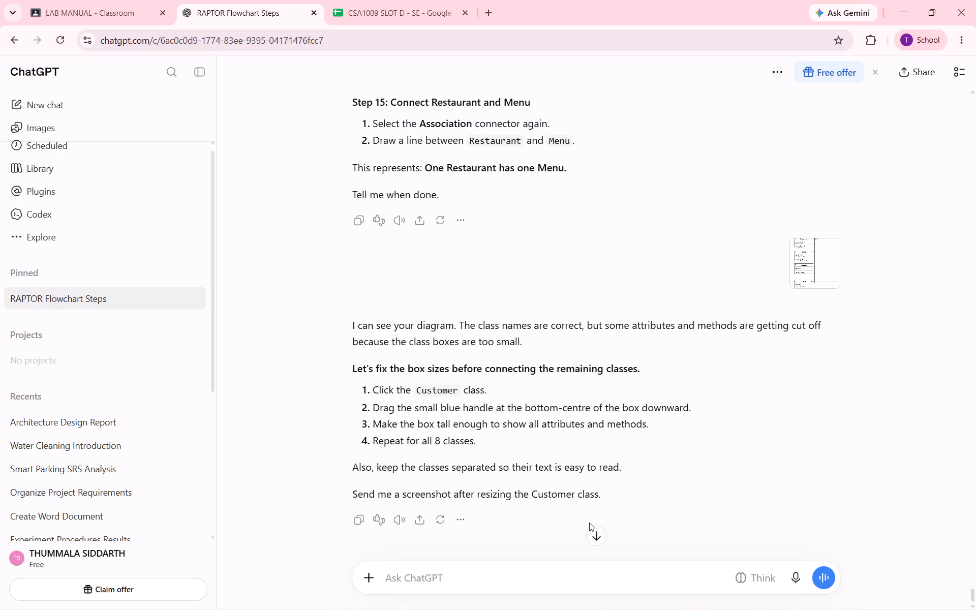
click(370, 578)
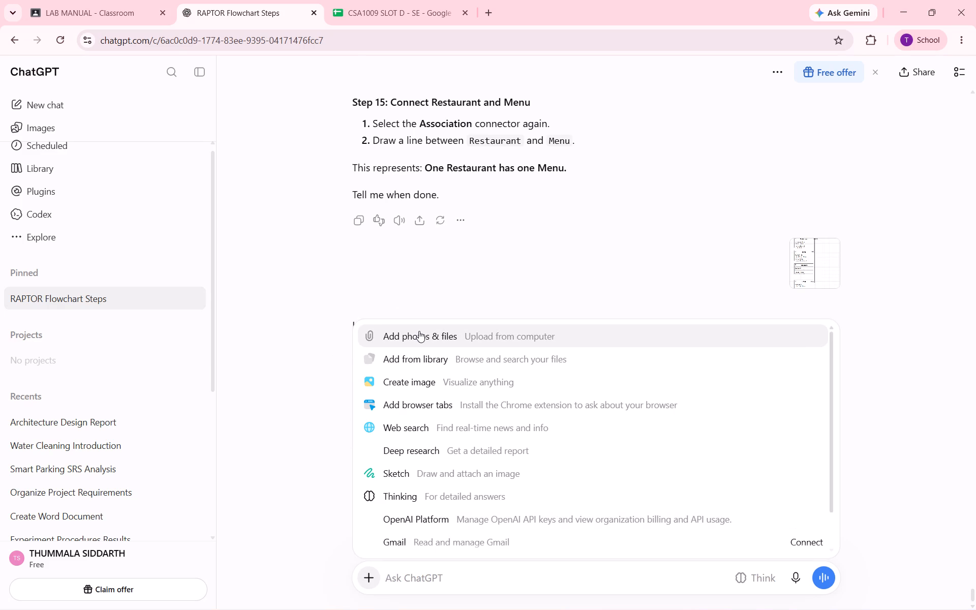
click(418, 331)
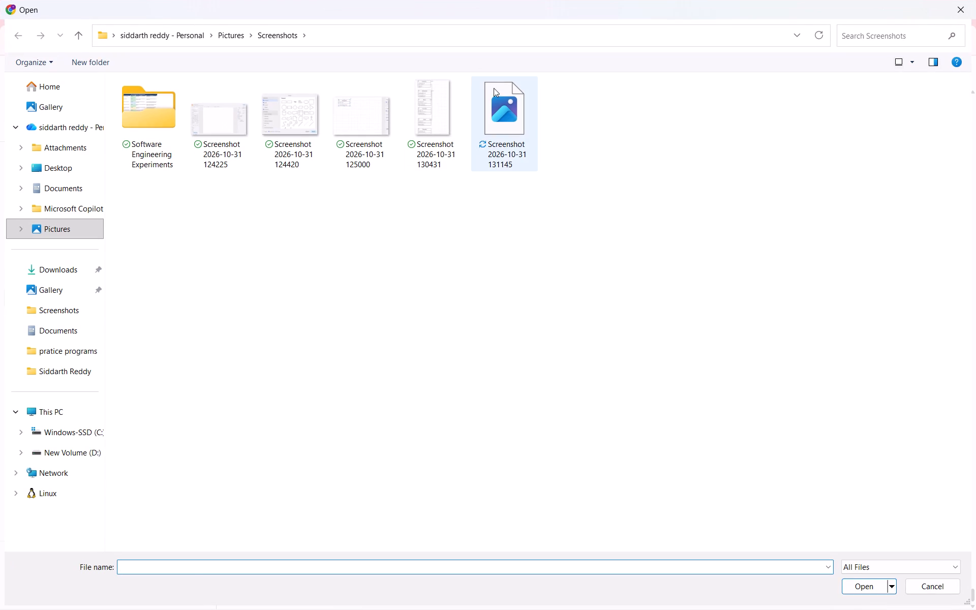
click(496, 95)
key(Return)
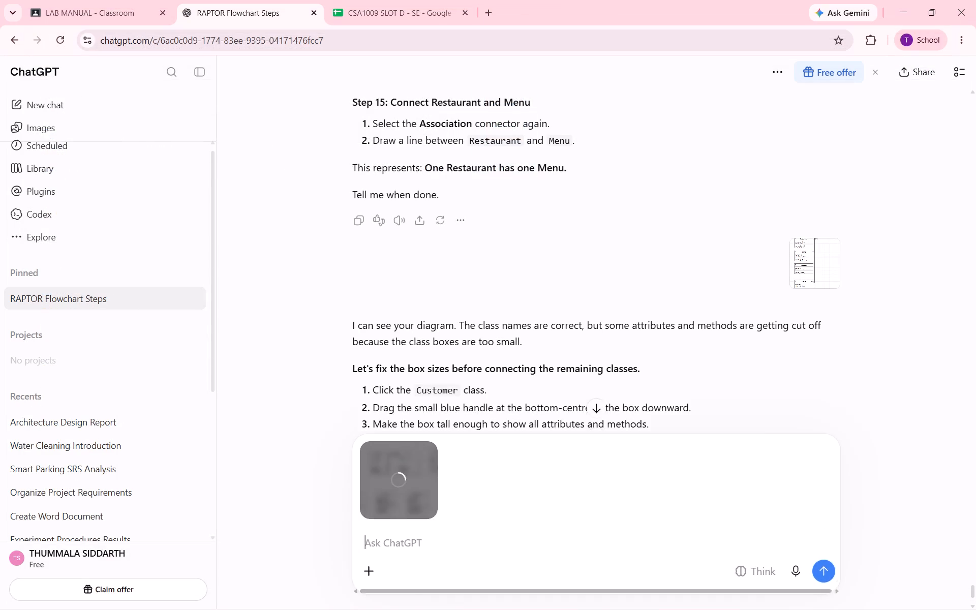
key(Return)
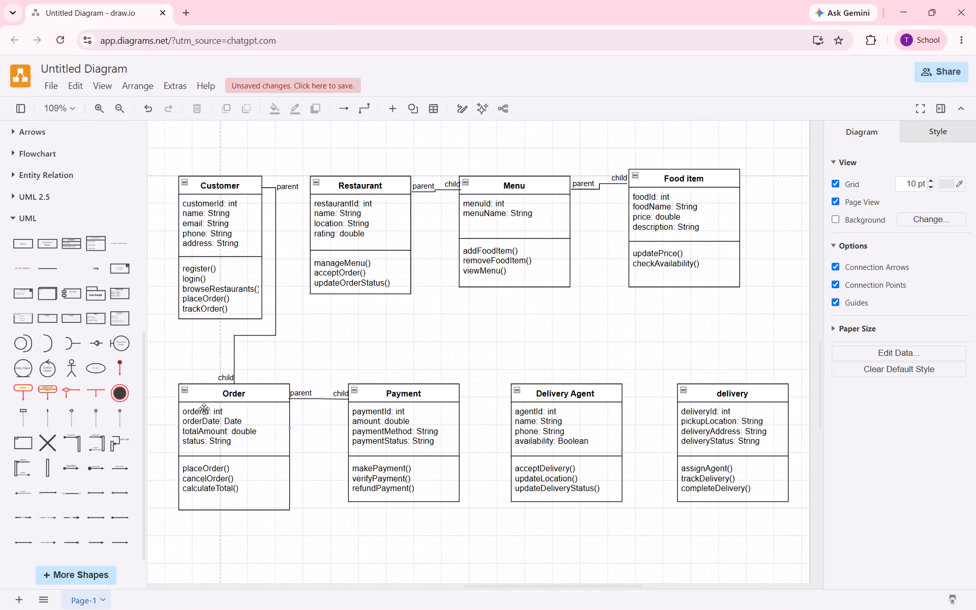
click(69, 488)
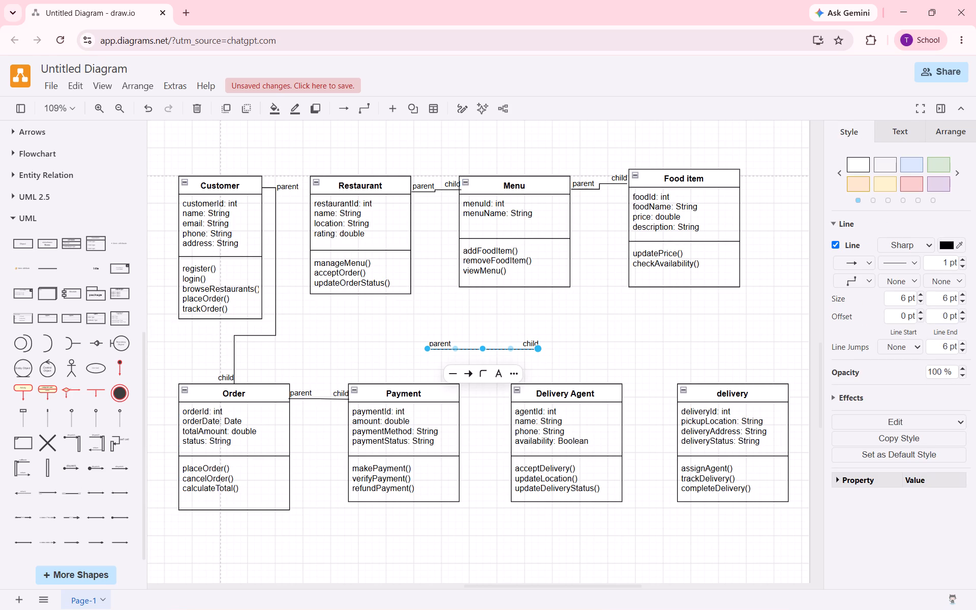
drag(465, 350, 347, 445)
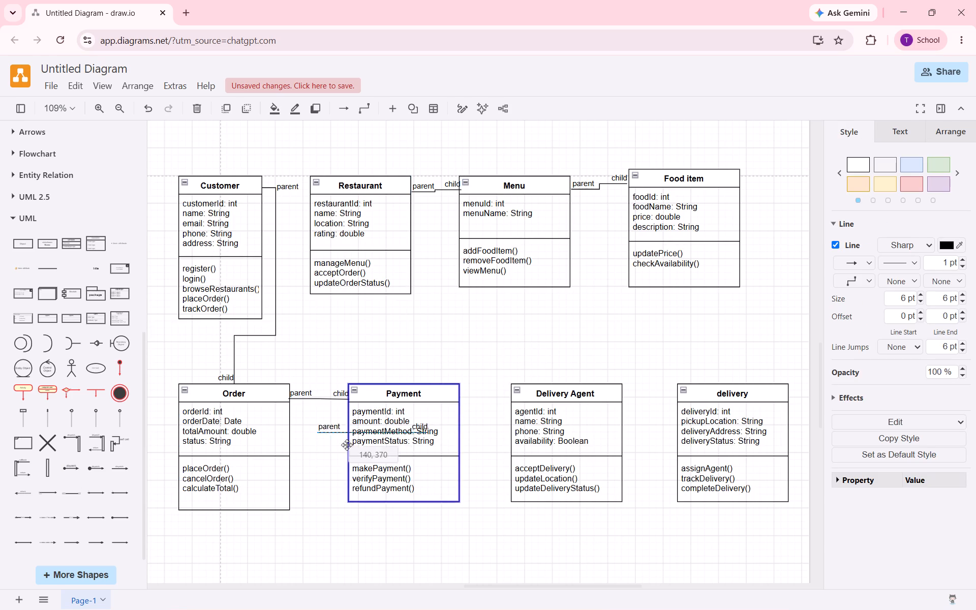
drag(347, 445, 369, 536)
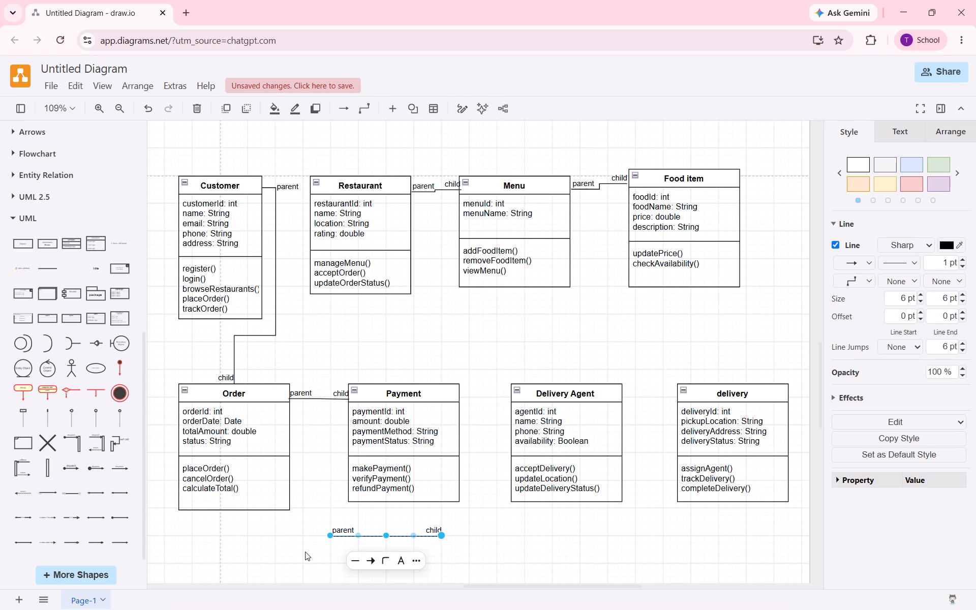
drag(330, 535, 288, 482)
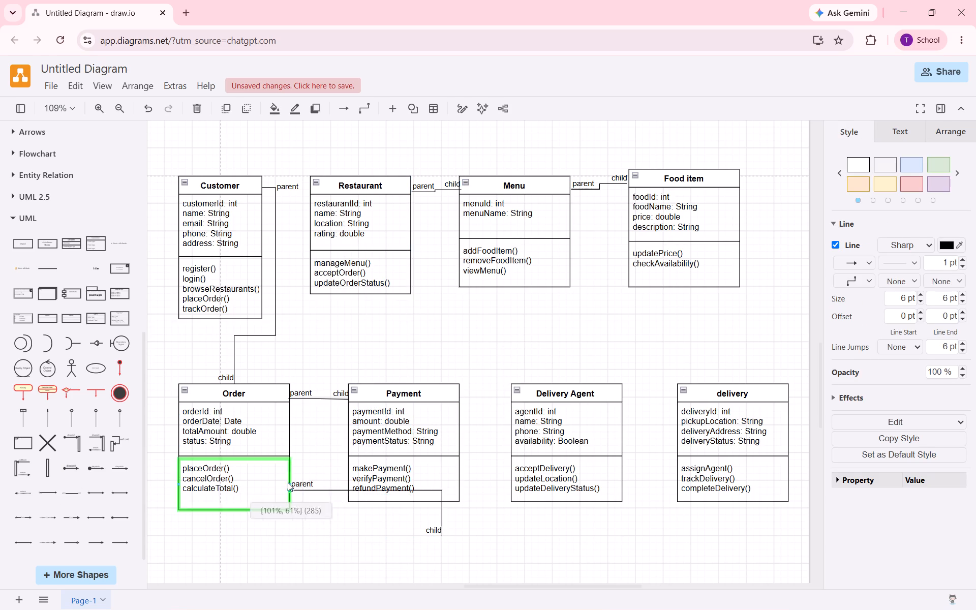
drag(288, 482, 285, 391)
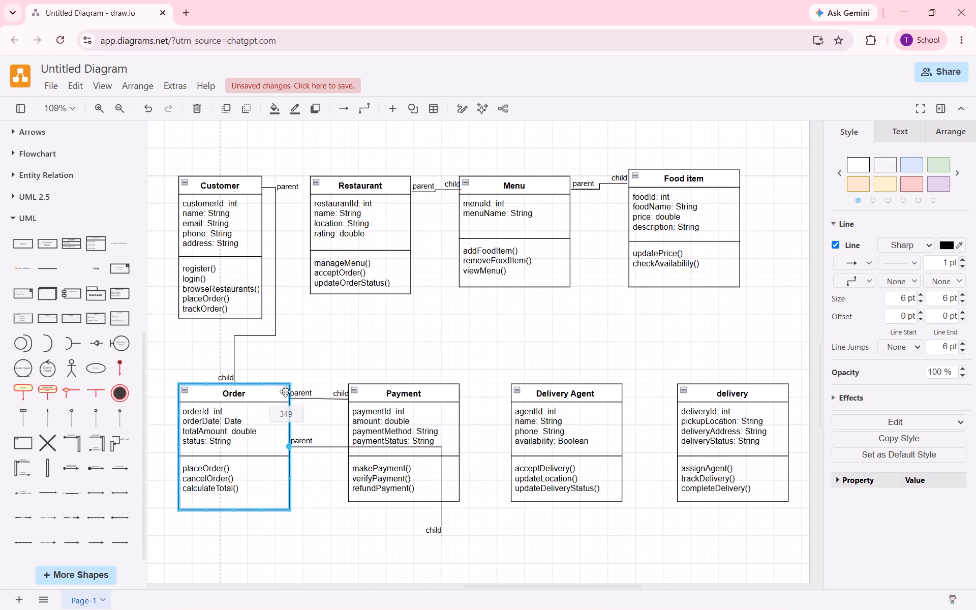
drag(285, 391, 286, 393)
click(286, 393)
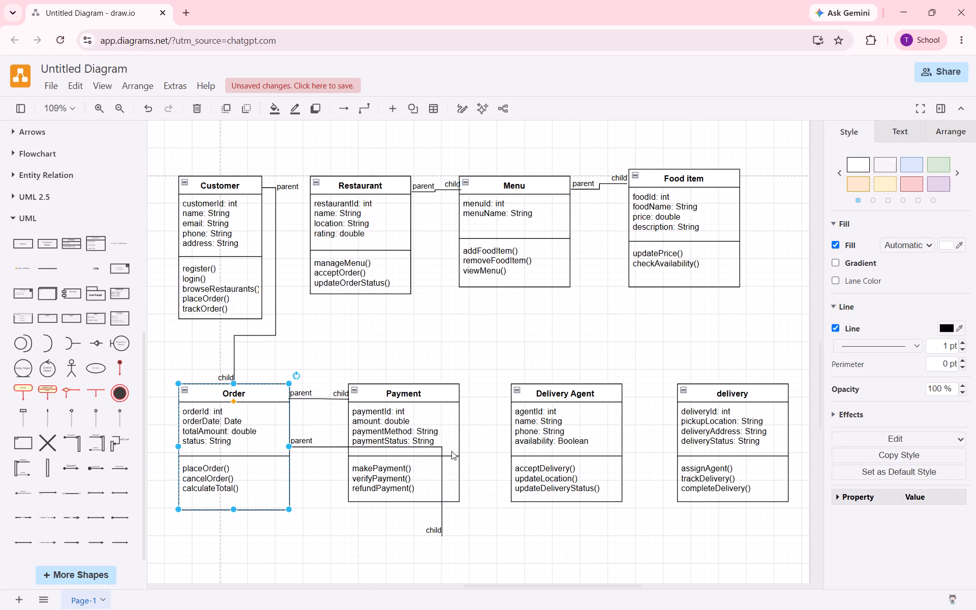
click(442, 535)
drag(442, 535, 682, 440)
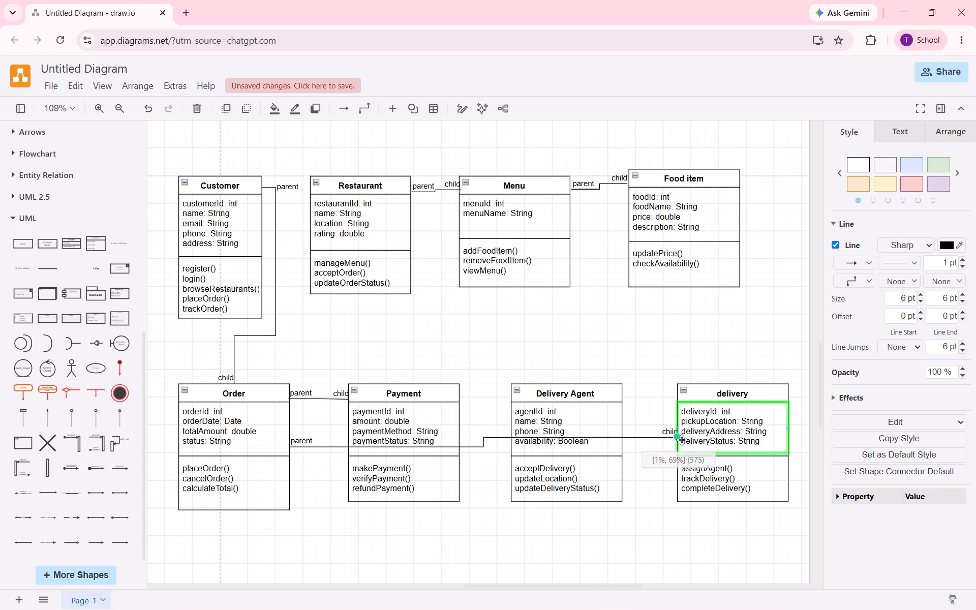
drag(682, 440, 680, 399)
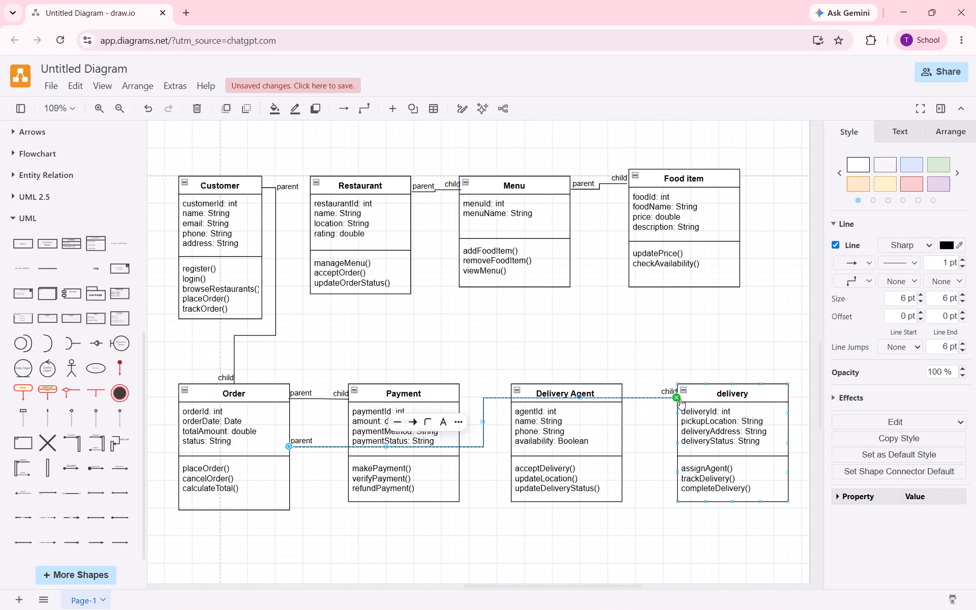
click(680, 399)
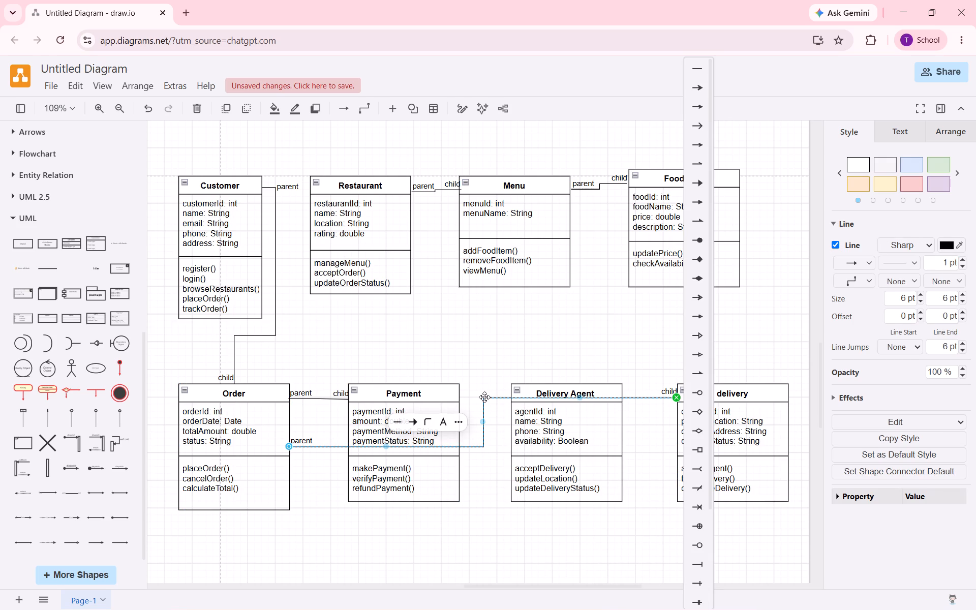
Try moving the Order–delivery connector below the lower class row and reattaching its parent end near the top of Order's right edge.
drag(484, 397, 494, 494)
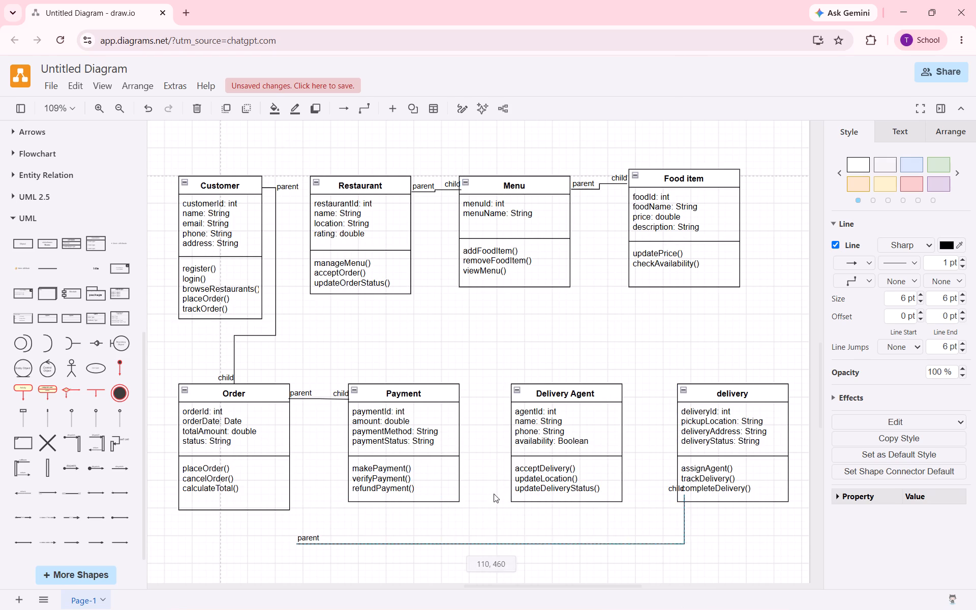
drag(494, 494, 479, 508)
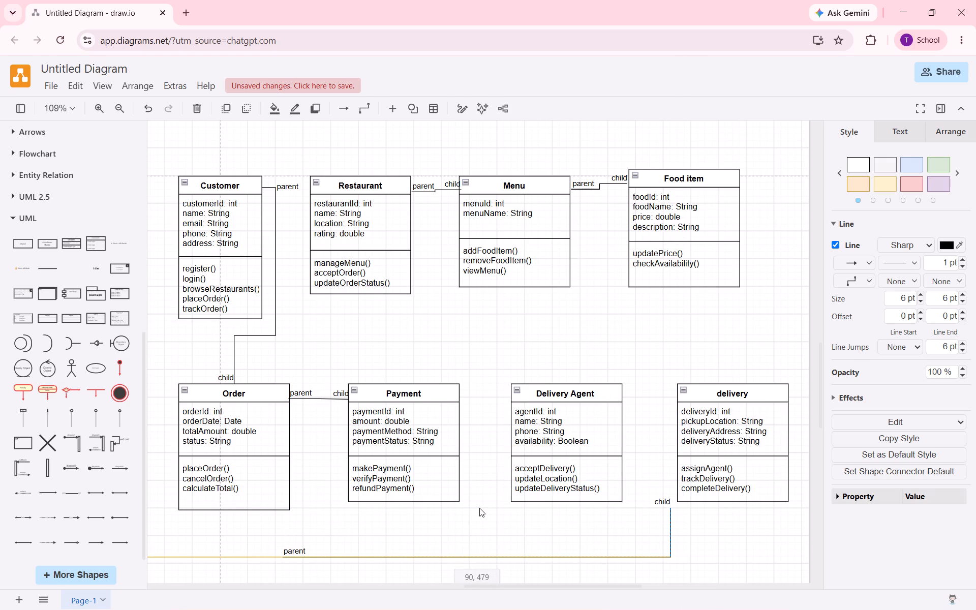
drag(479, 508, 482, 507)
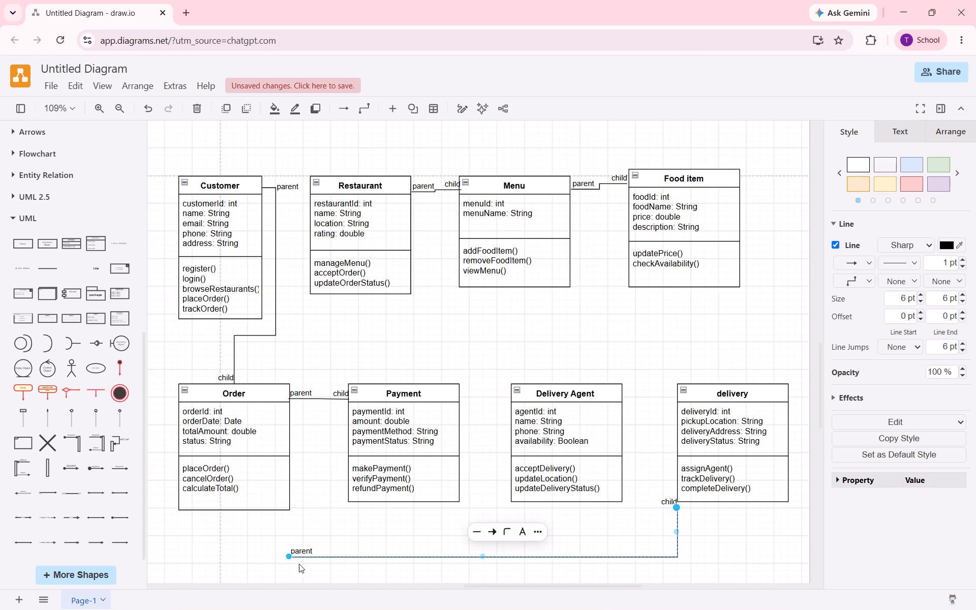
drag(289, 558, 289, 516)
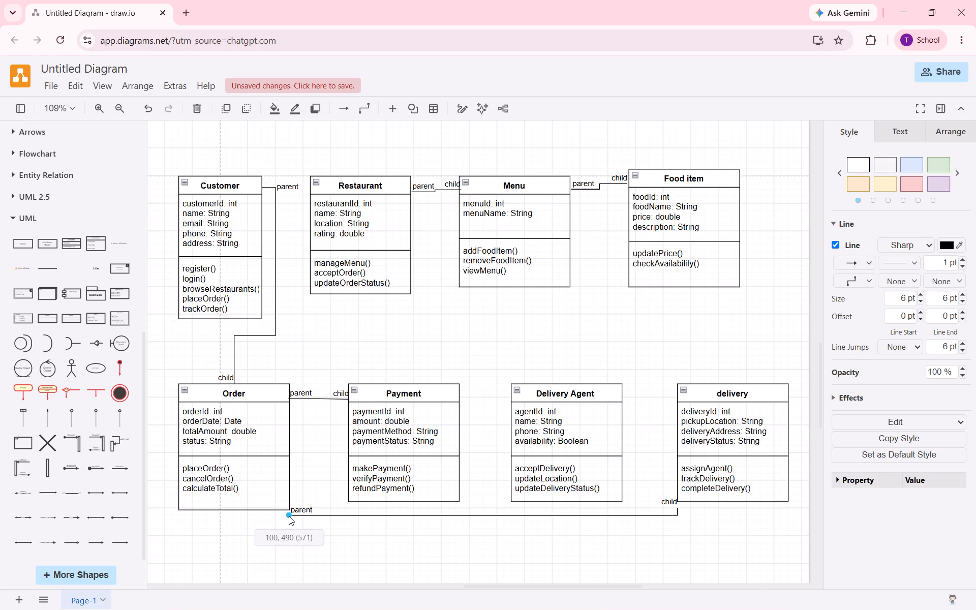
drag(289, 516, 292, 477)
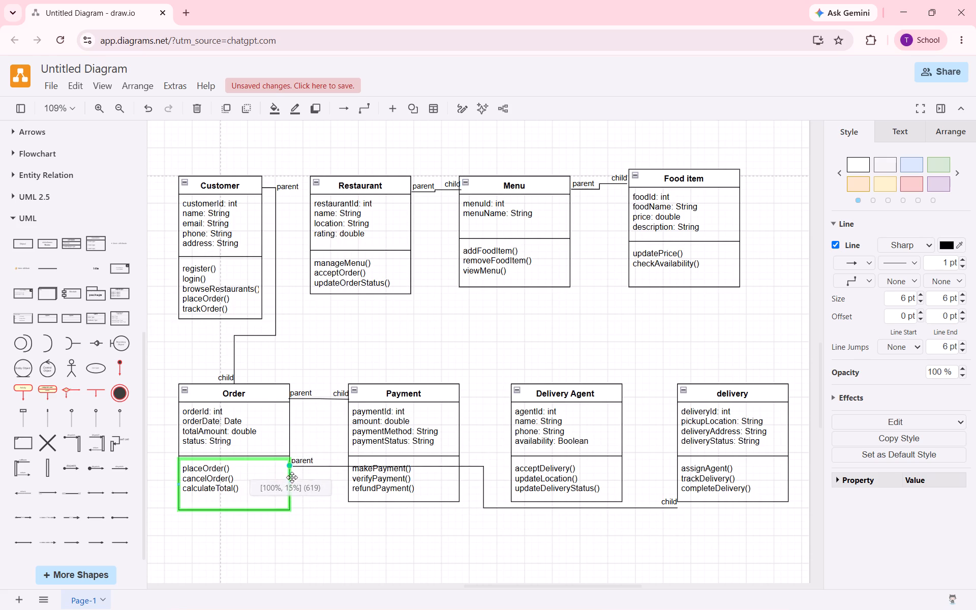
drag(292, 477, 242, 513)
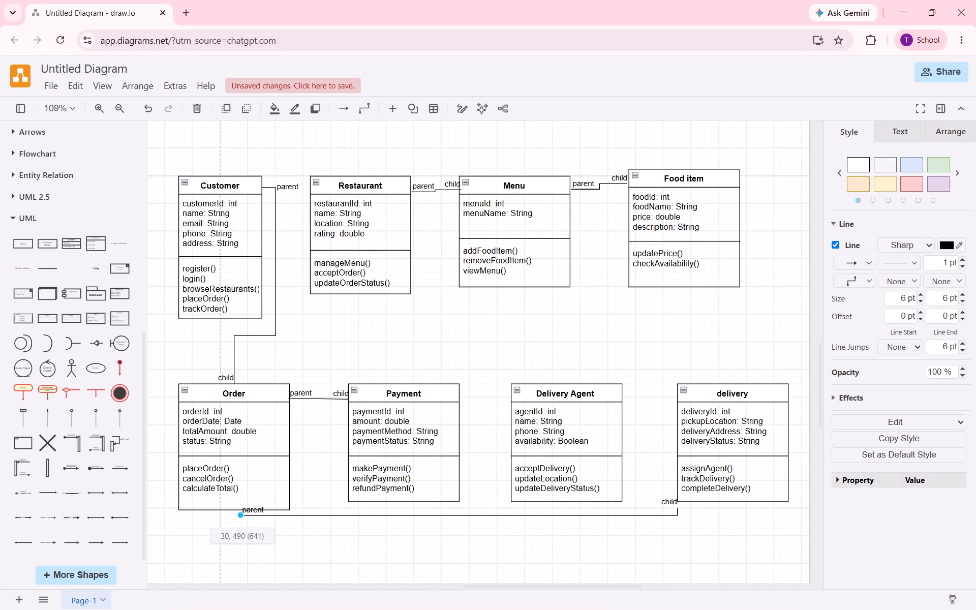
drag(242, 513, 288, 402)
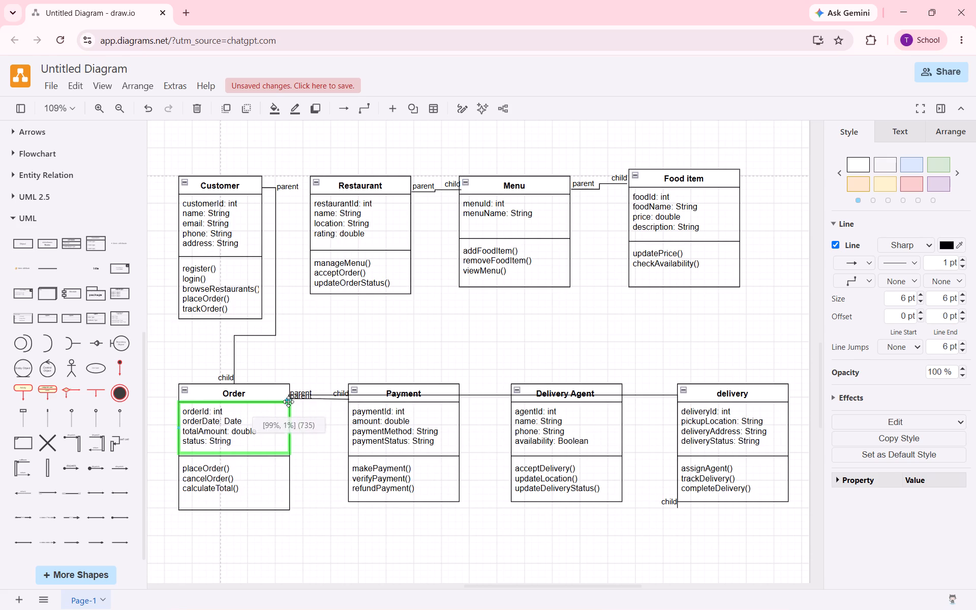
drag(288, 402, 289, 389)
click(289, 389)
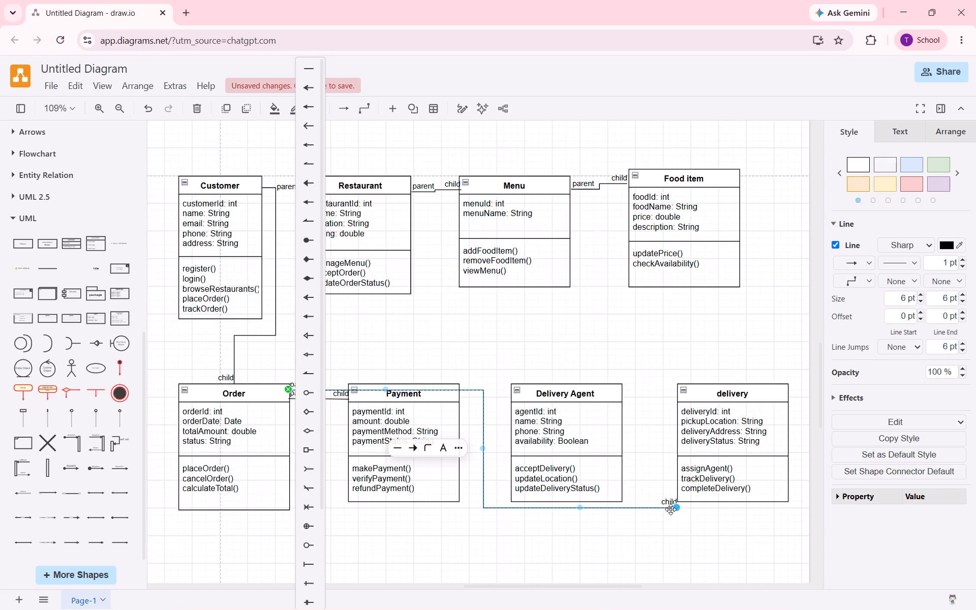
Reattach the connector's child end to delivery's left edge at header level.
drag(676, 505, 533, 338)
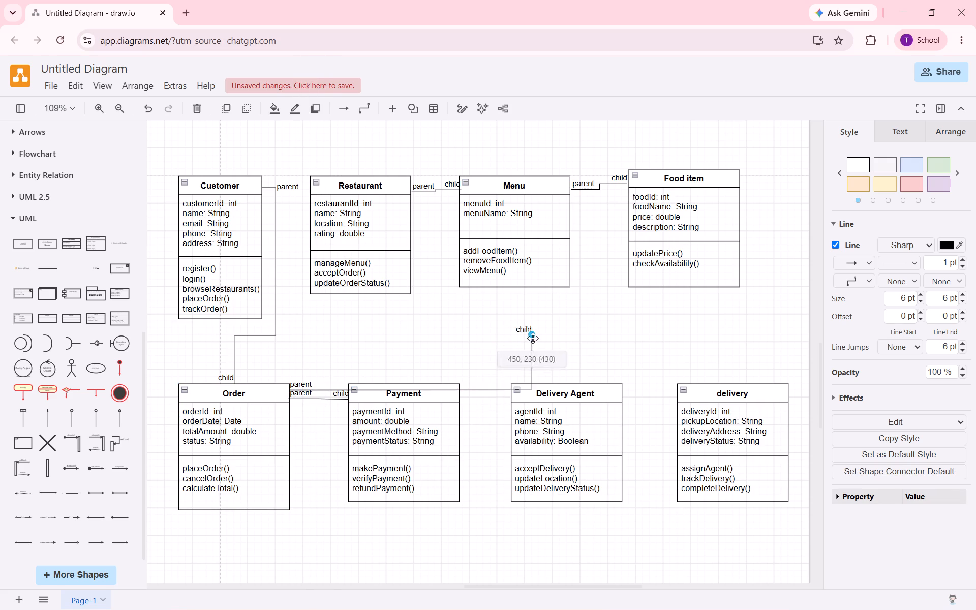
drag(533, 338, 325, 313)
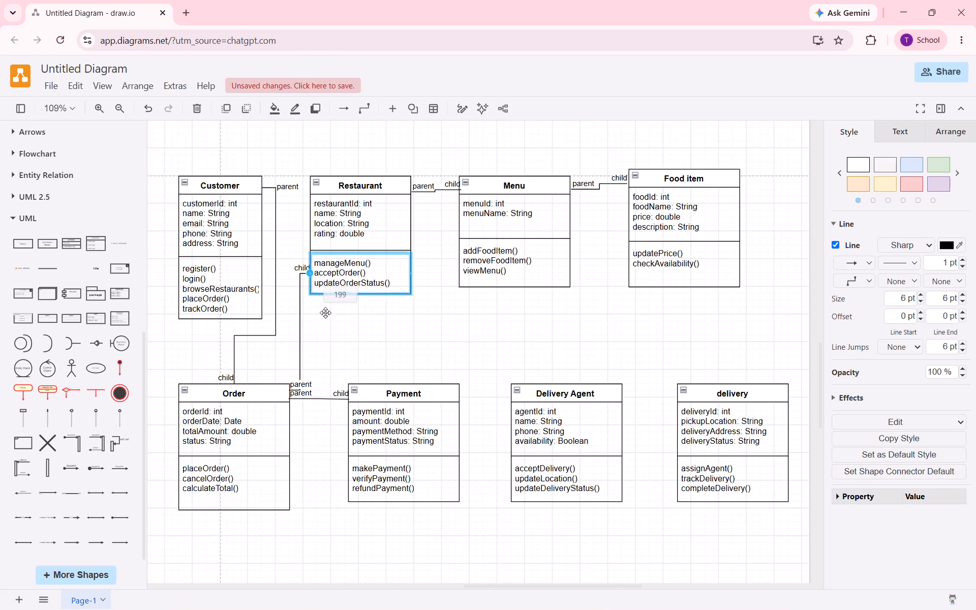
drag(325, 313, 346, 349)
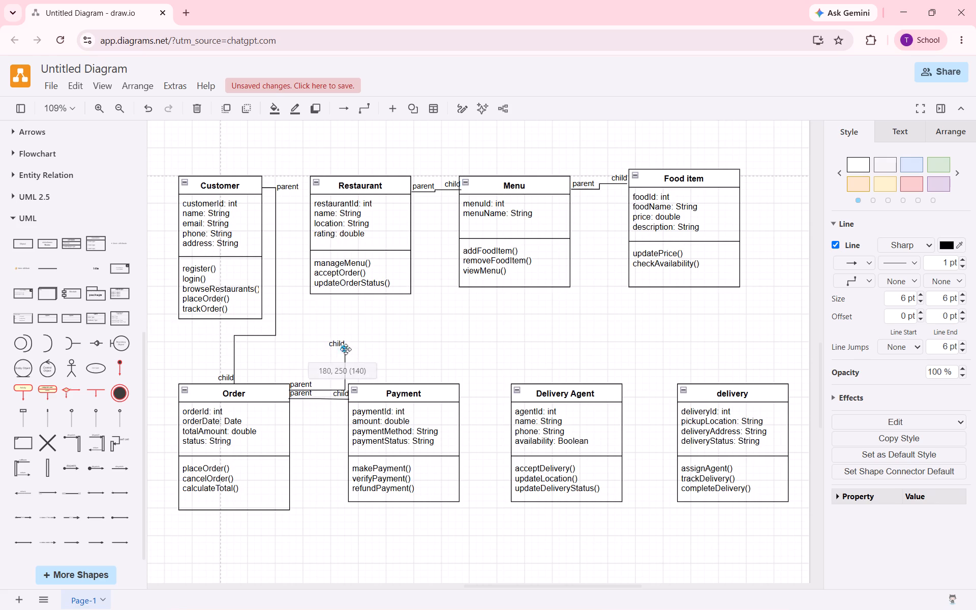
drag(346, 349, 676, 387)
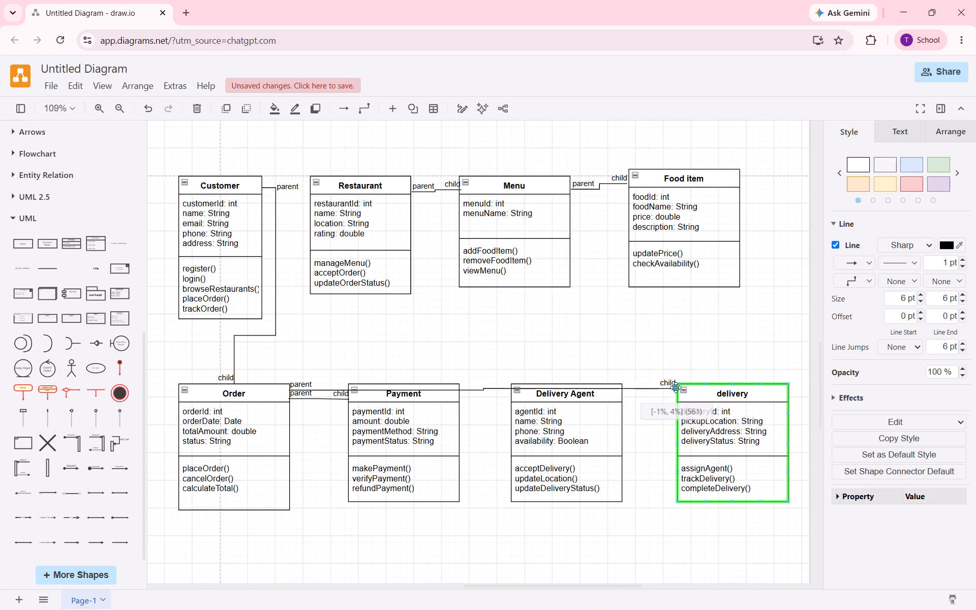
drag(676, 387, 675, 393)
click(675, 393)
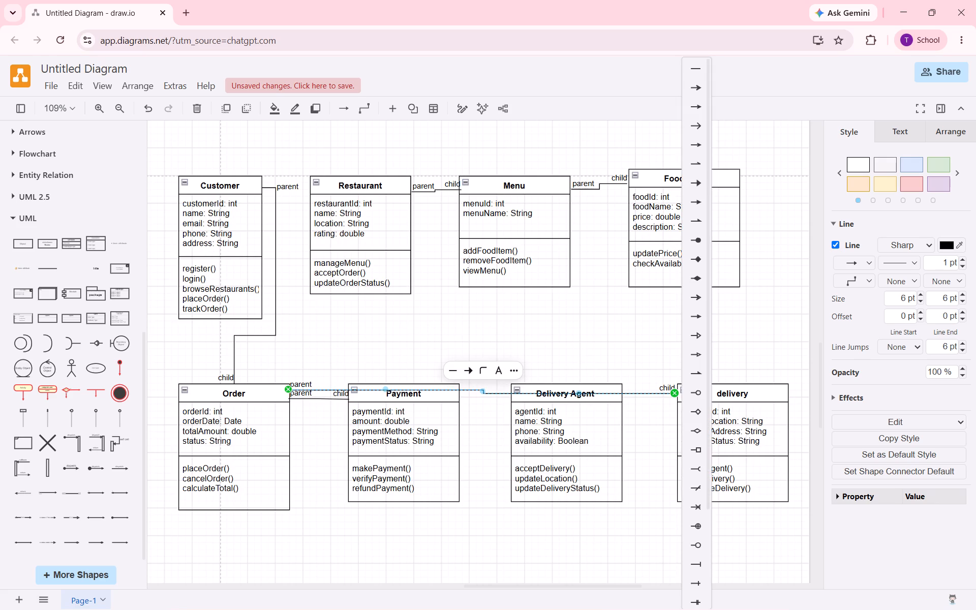
Move the connector above the lower class row, attaching its child end to delivery's upper-left edge and parent end to Order's top edge near the right corner.
click(482, 394)
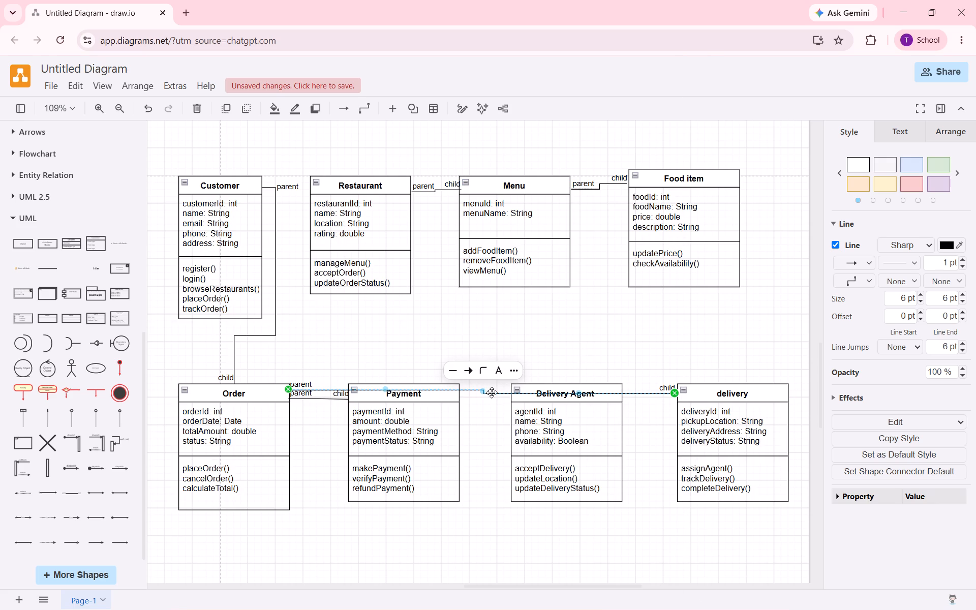
click(487, 391)
drag(497, 395, 497, 368)
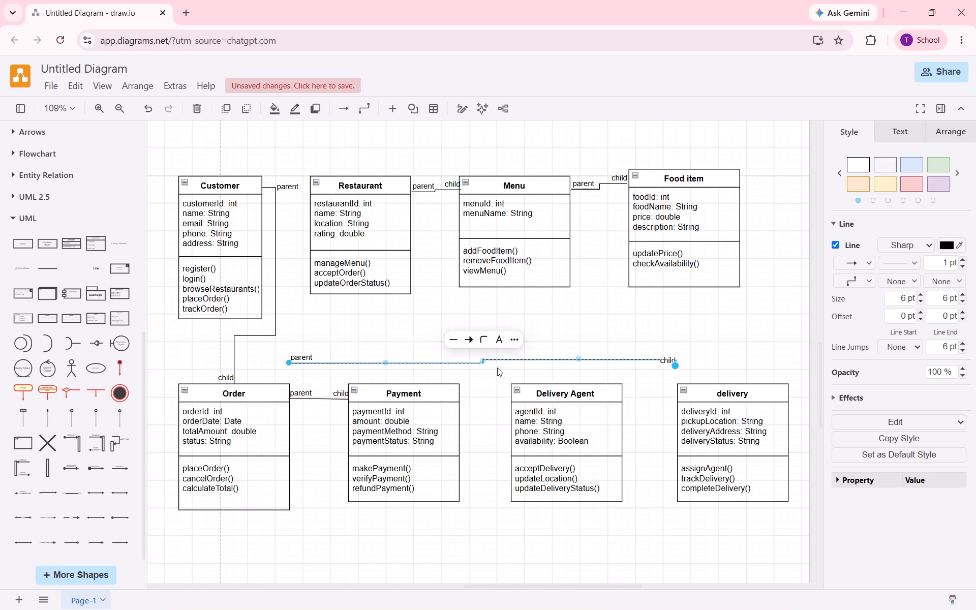
drag(677, 365, 678, 392)
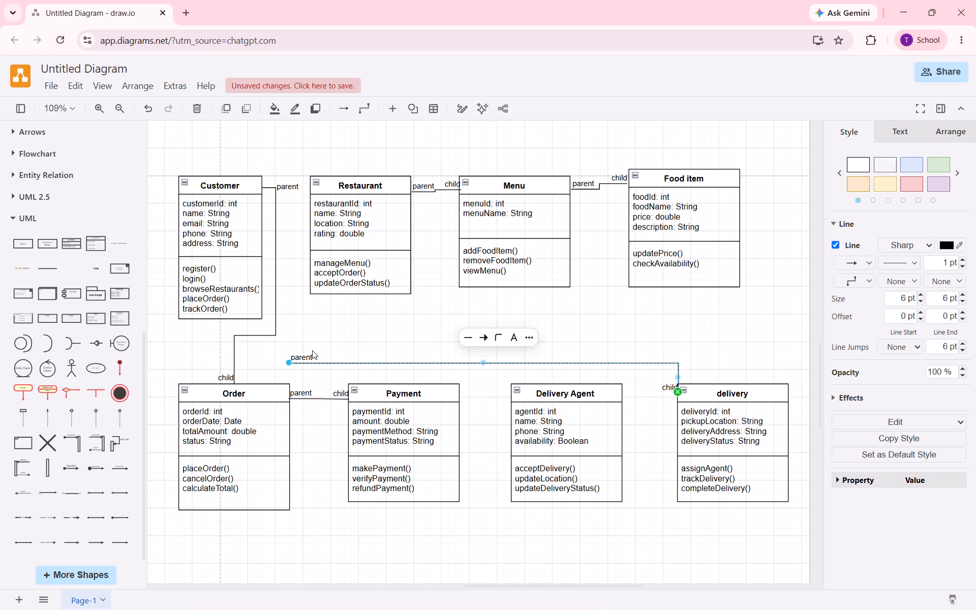
drag(291, 361, 296, 381)
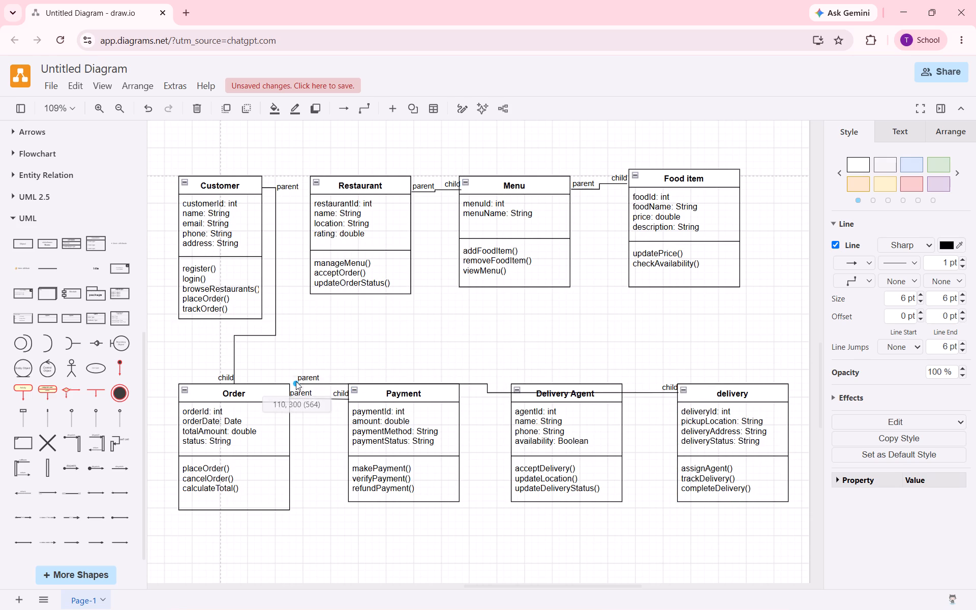
drag(296, 381, 292, 382)
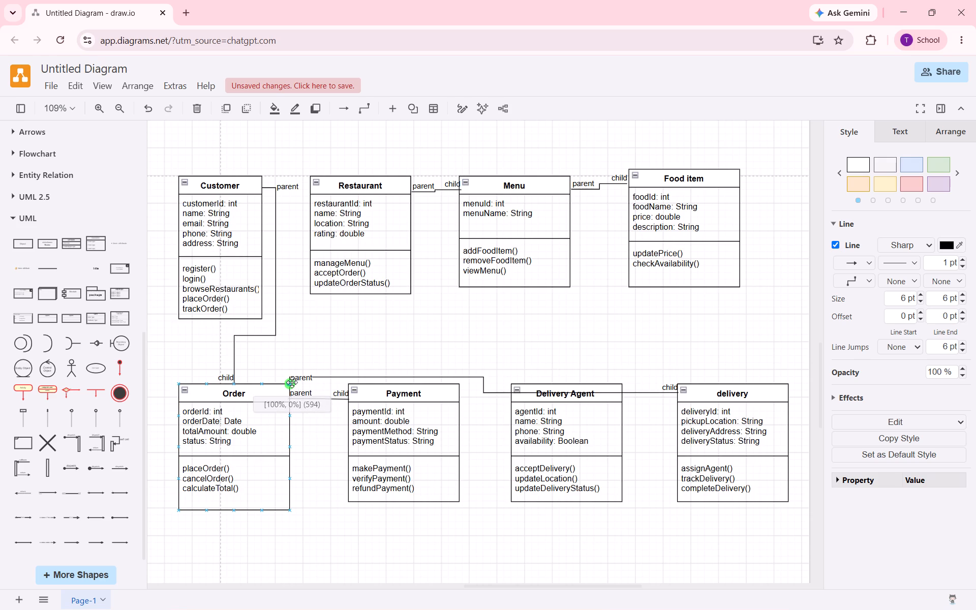
drag(292, 382, 288, 374)
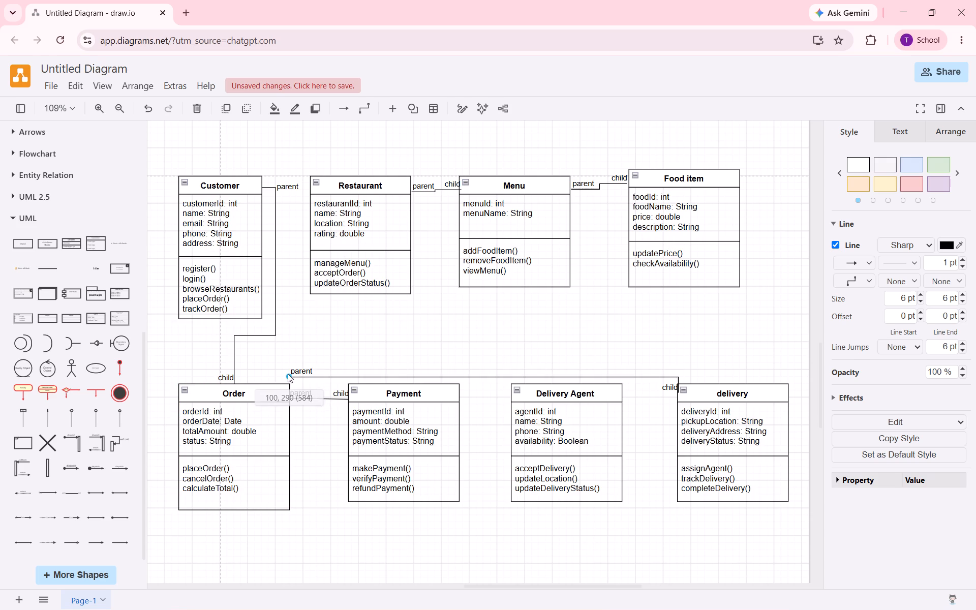
drag(288, 374, 278, 380)
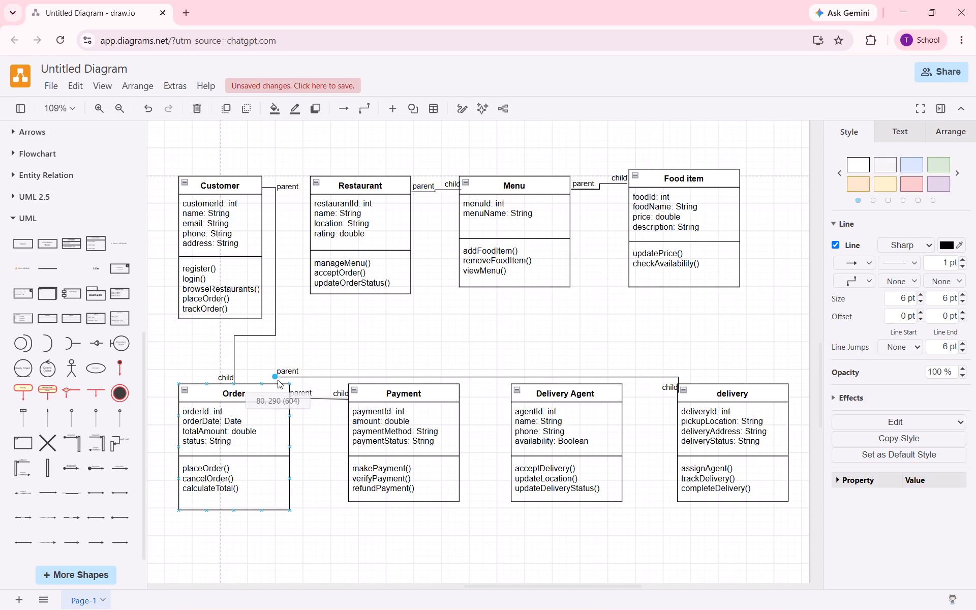
drag(278, 380, 281, 383)
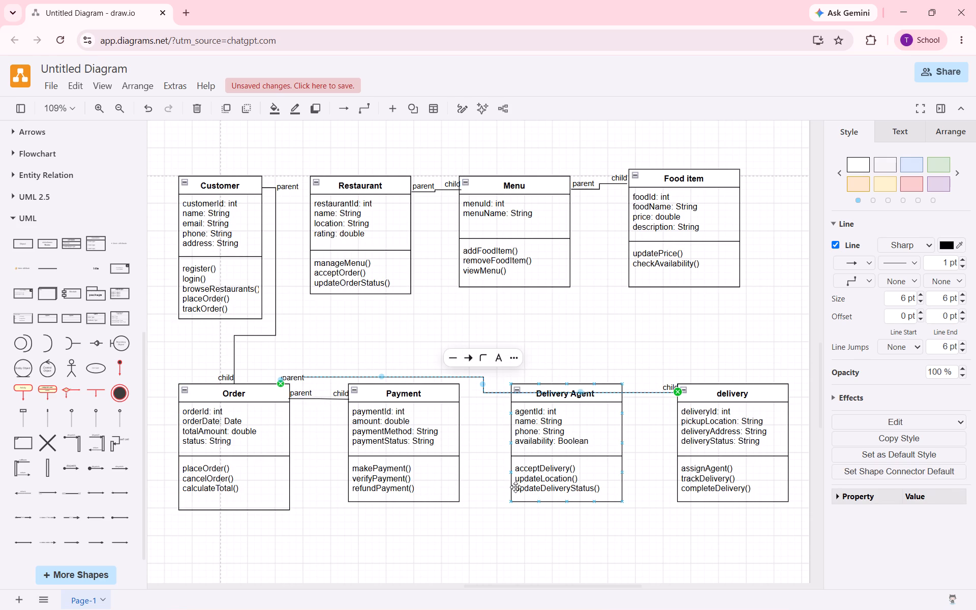
Shift the connector's vertical bend to delivery's left edge so the line runs above Payment and Delivery Agent.
click(515, 487)
click(486, 389)
drag(482, 383, 616, 348)
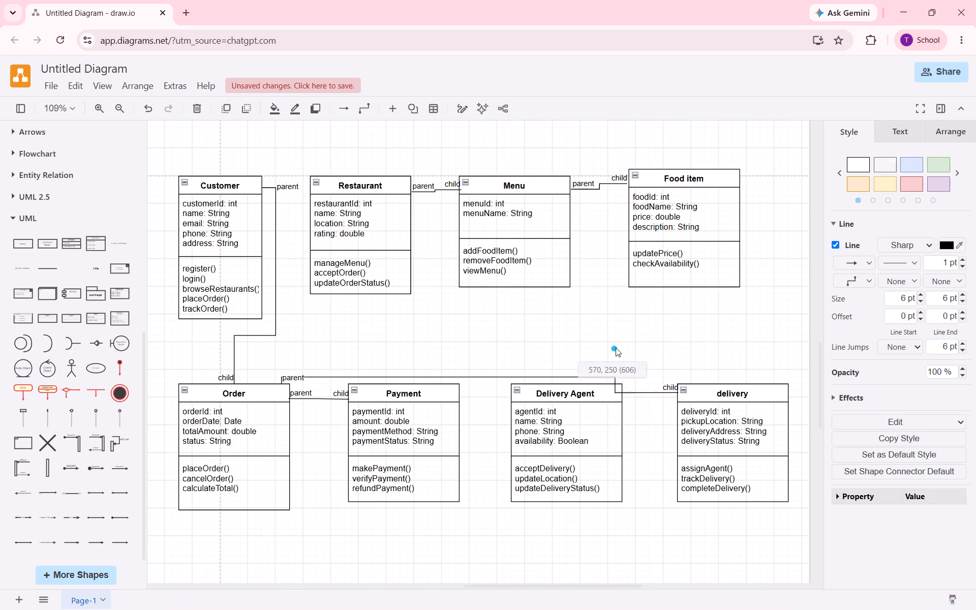
drag(616, 348, 677, 389)
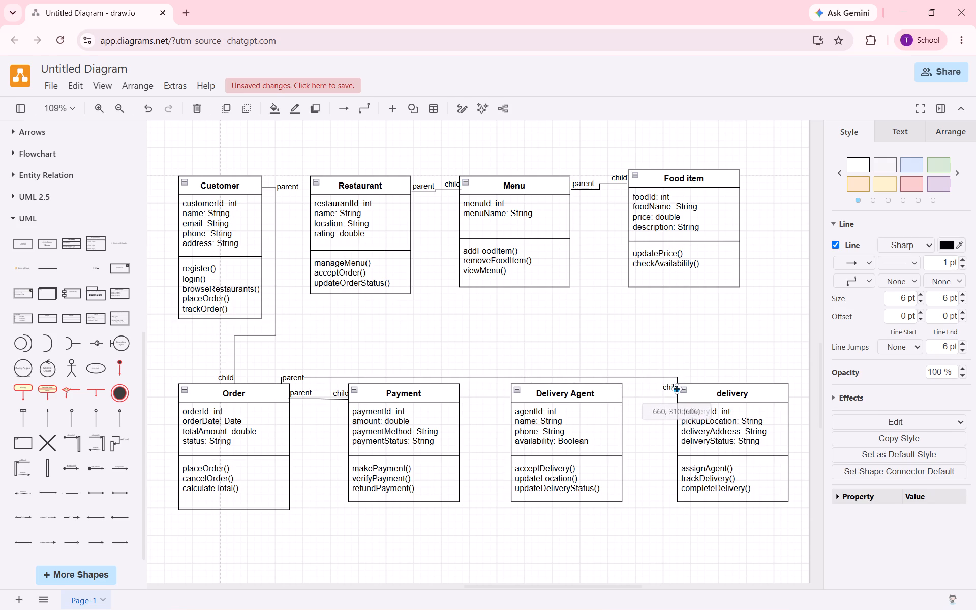
Lower the child end of the Order–delivery connector along delivery's left edge to just below the header.
drag(677, 389, 678, 394)
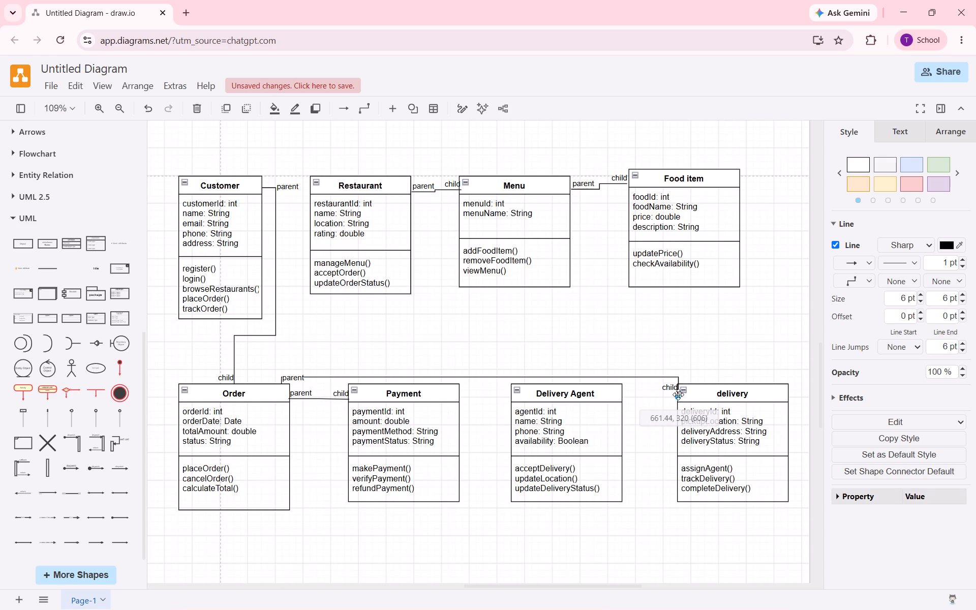
drag(678, 394, 677, 393)
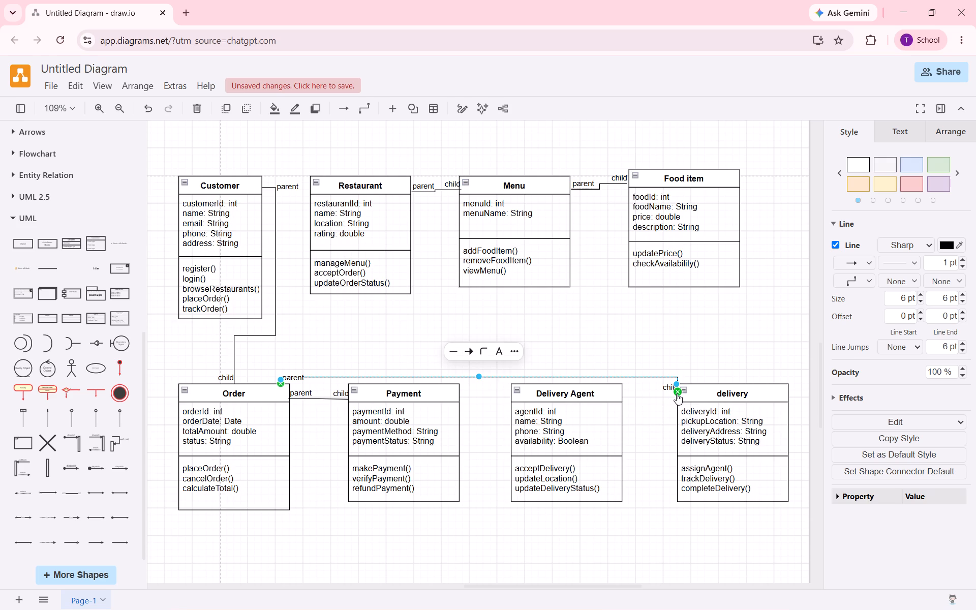
drag(677, 393, 672, 402)
click(662, 413)
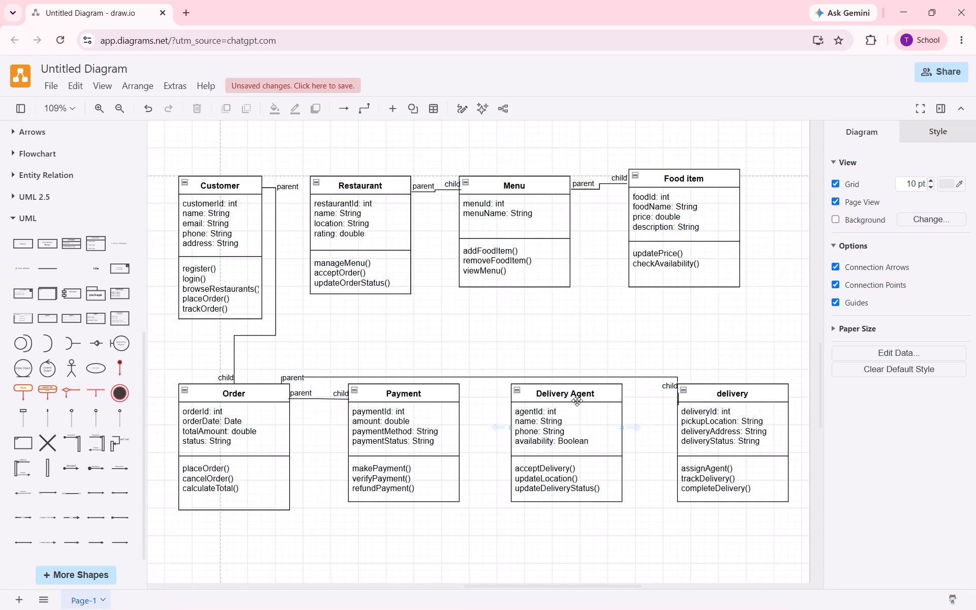
Following ChatGPT's Step 19, add a parent–child association line from Delivery Agent's right edge to delivery's left edge at header level.
key(super+Tab)
key(super+Tab)
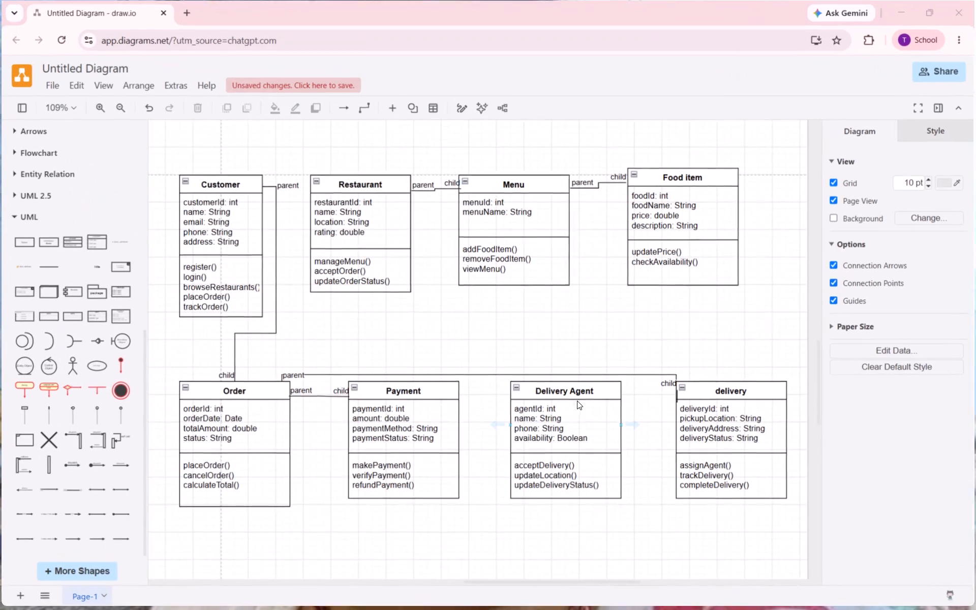
key(ctrl+Tab)
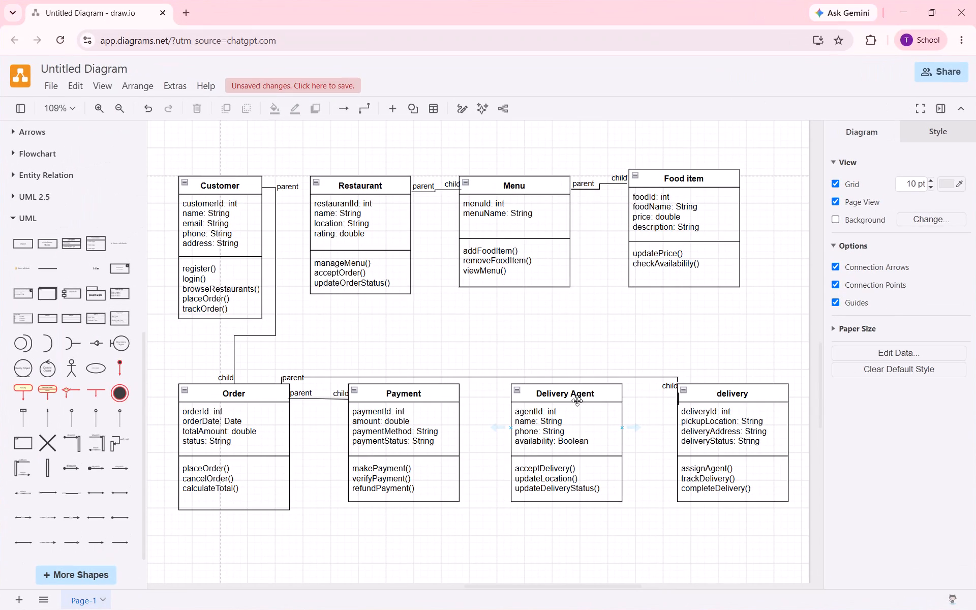
key(alt+Tab)
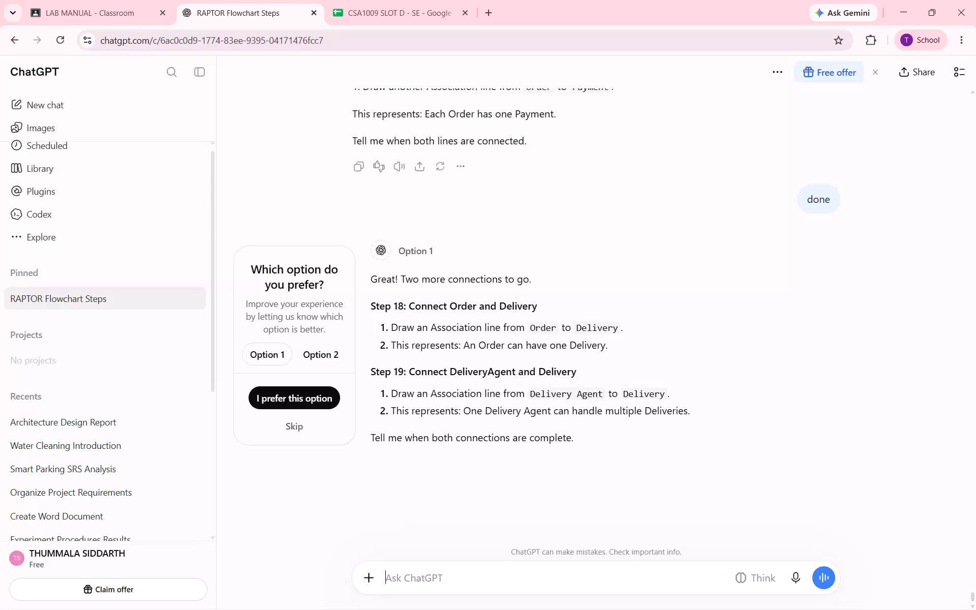
key(alt+Tab)
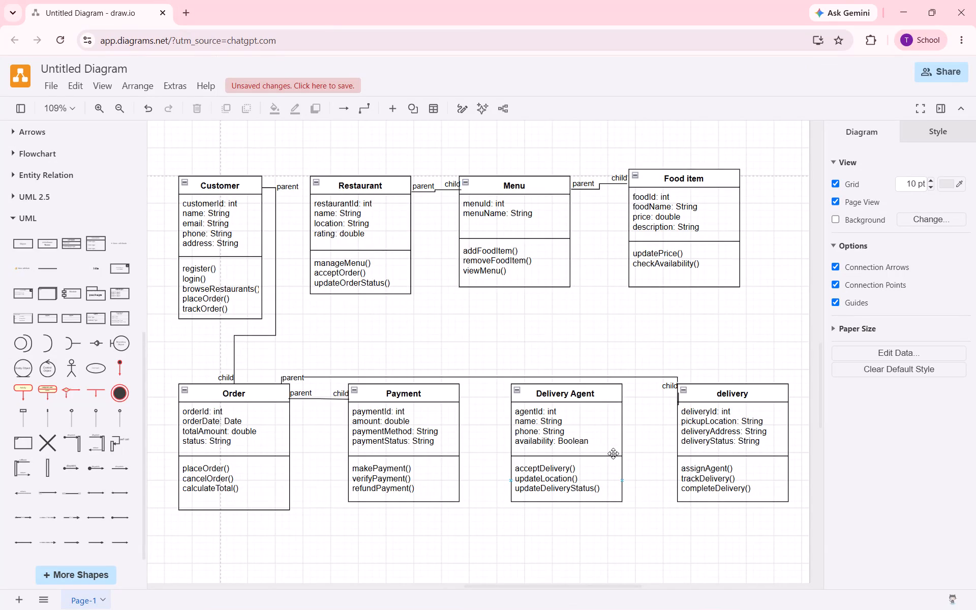
click(650, 433)
click(68, 494)
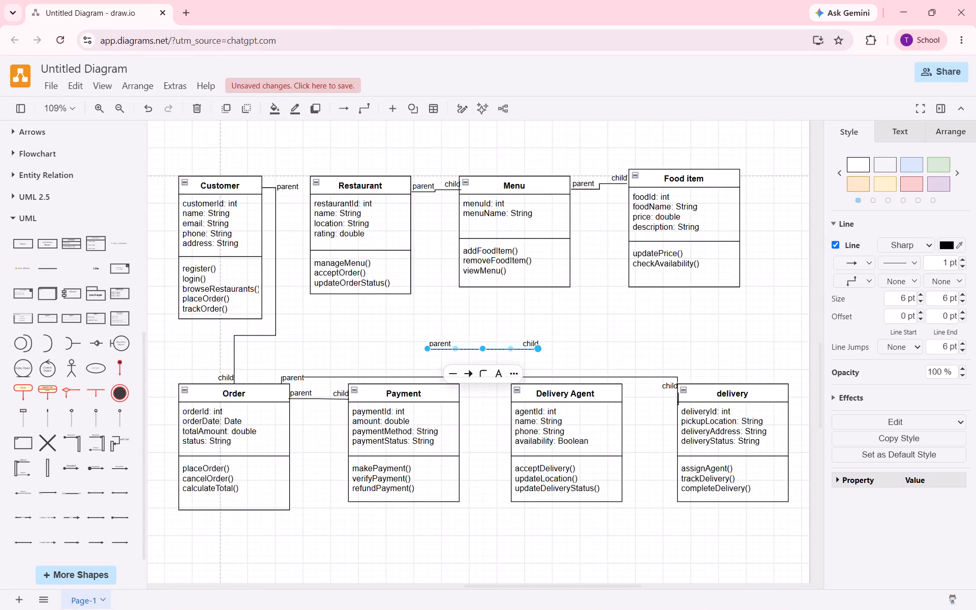
drag(468, 350, 652, 403)
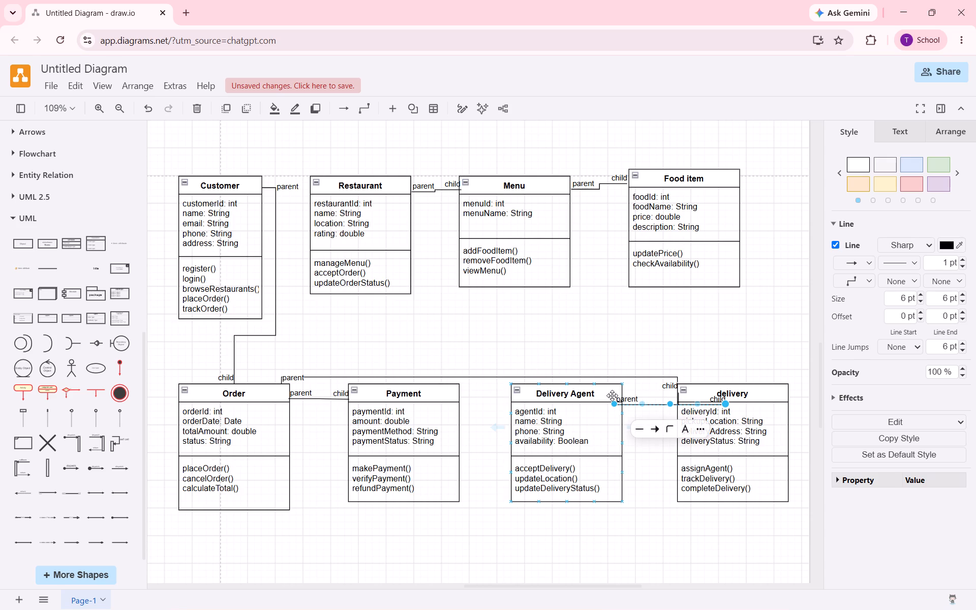
drag(615, 403, 624, 398)
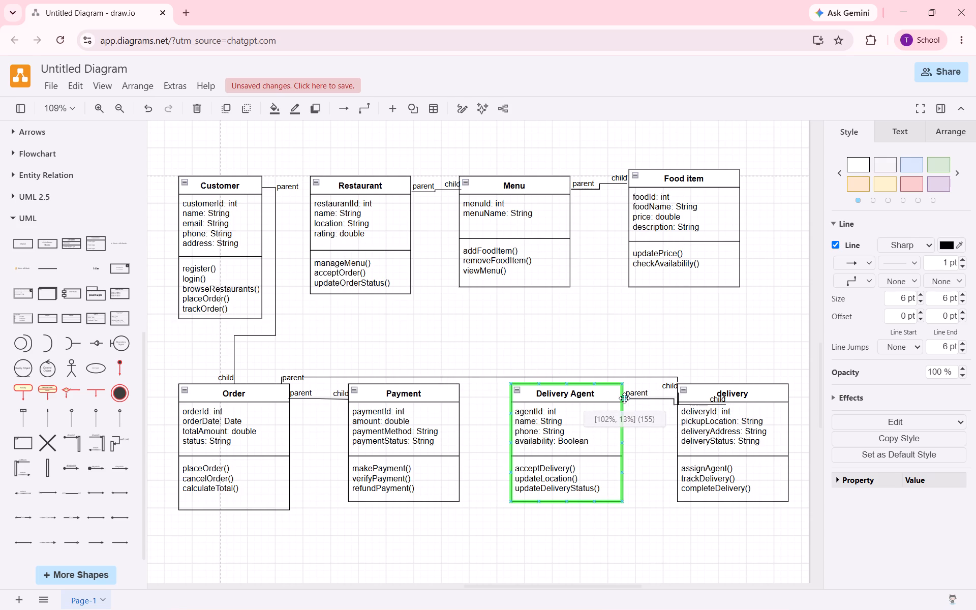
drag(624, 398, 625, 398)
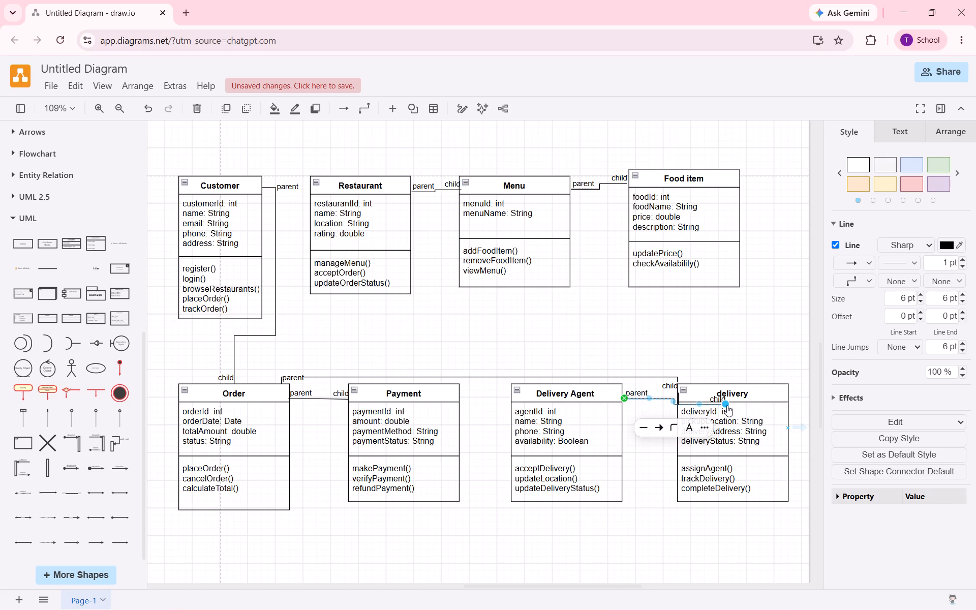
drag(727, 405, 676, 412)
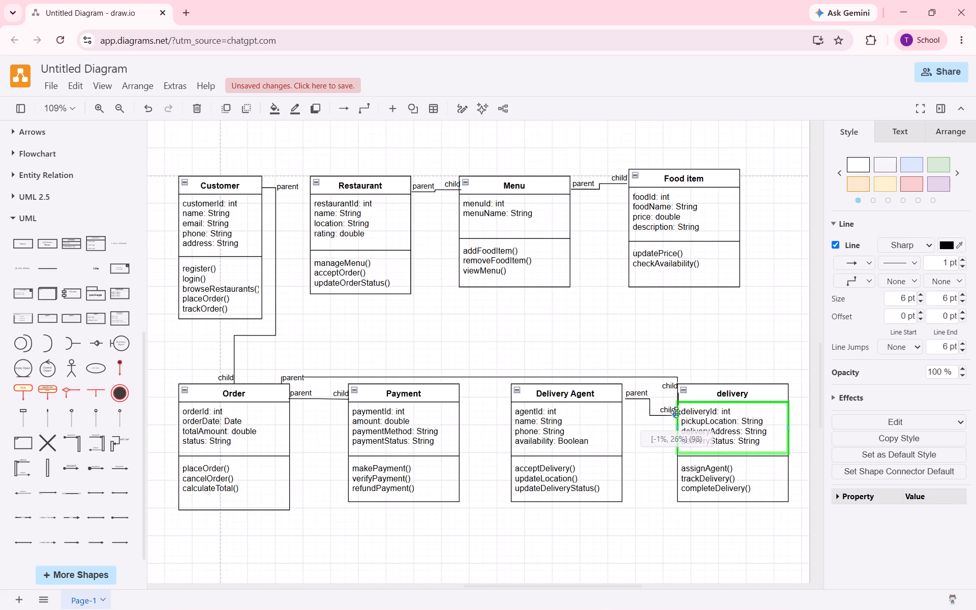
drag(676, 412, 678, 395)
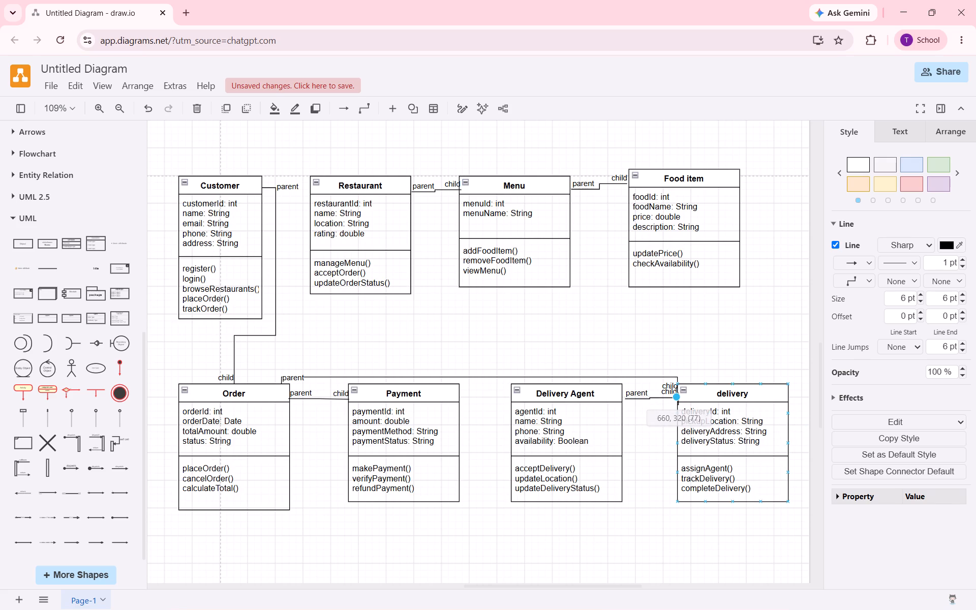
drag(678, 395, 678, 396)
click(644, 445)
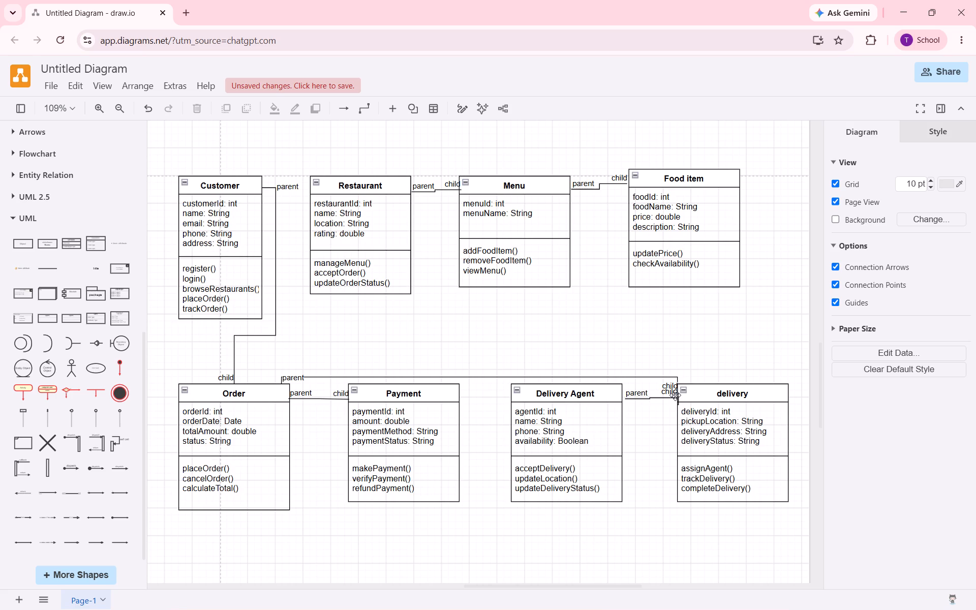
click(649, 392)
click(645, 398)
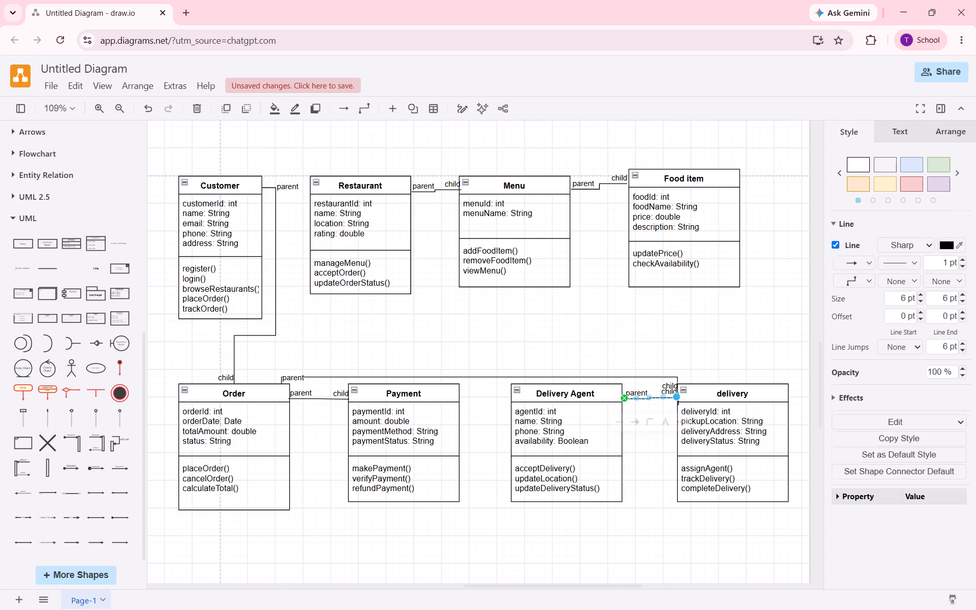
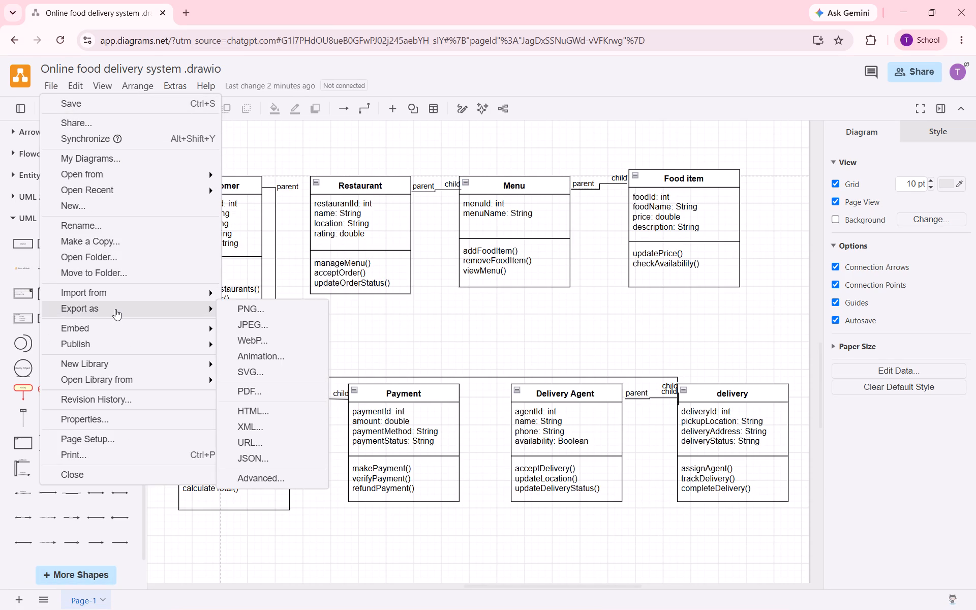
click(261, 304)
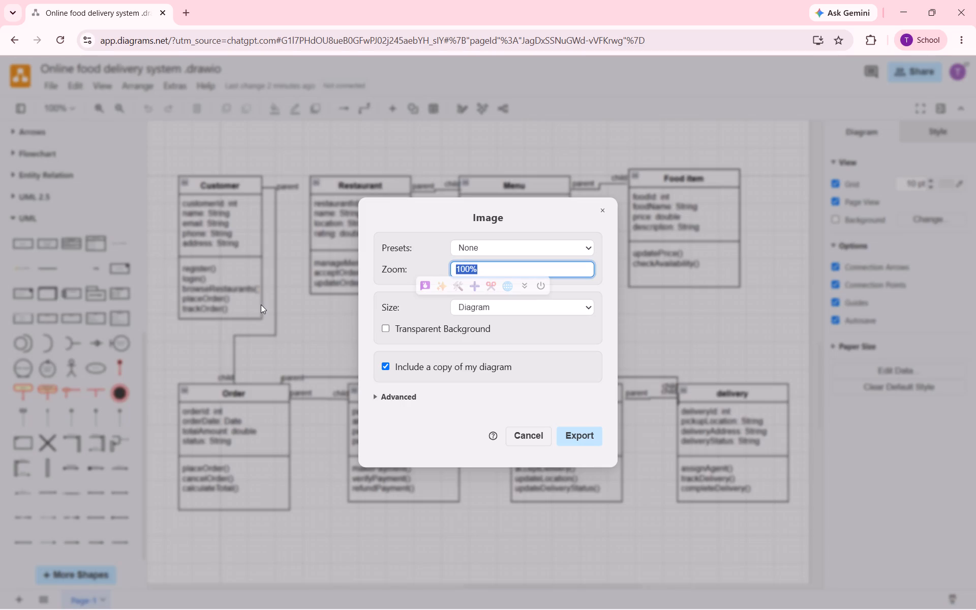
click(577, 437)
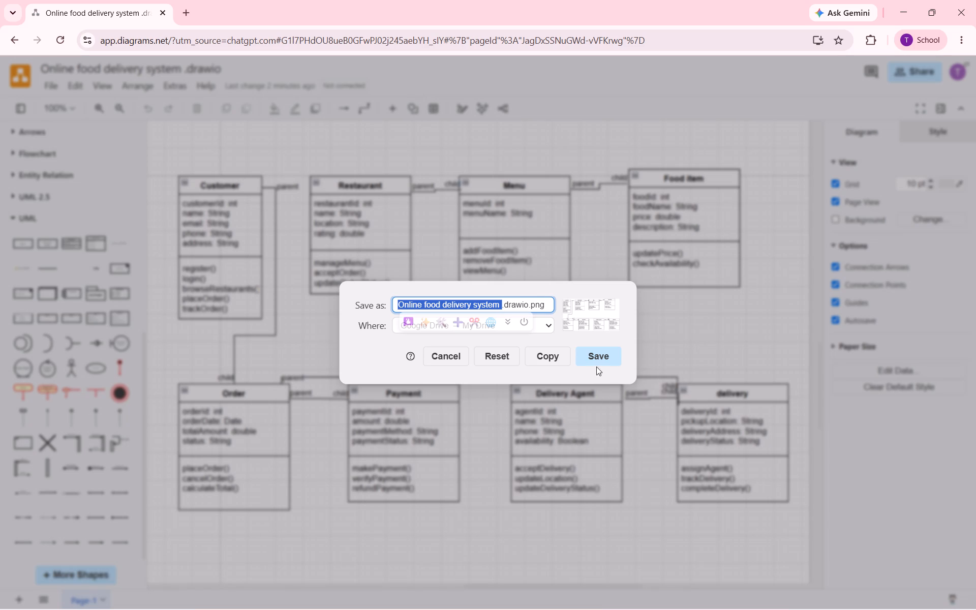
click(594, 355)
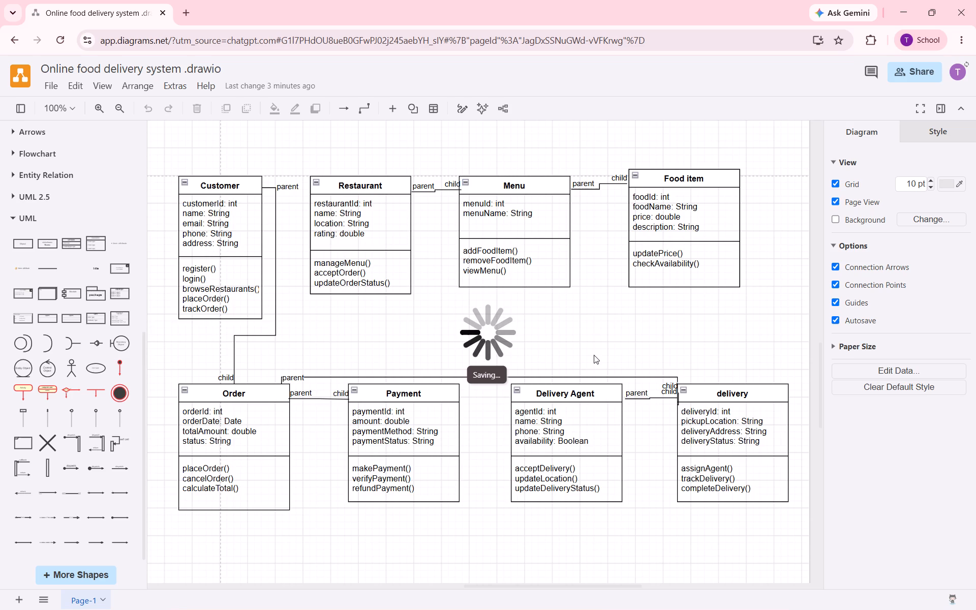
Export the class diagram as a PNG again at 100% zoom and save it to Google Drive – My Drive.
click(472, 359)
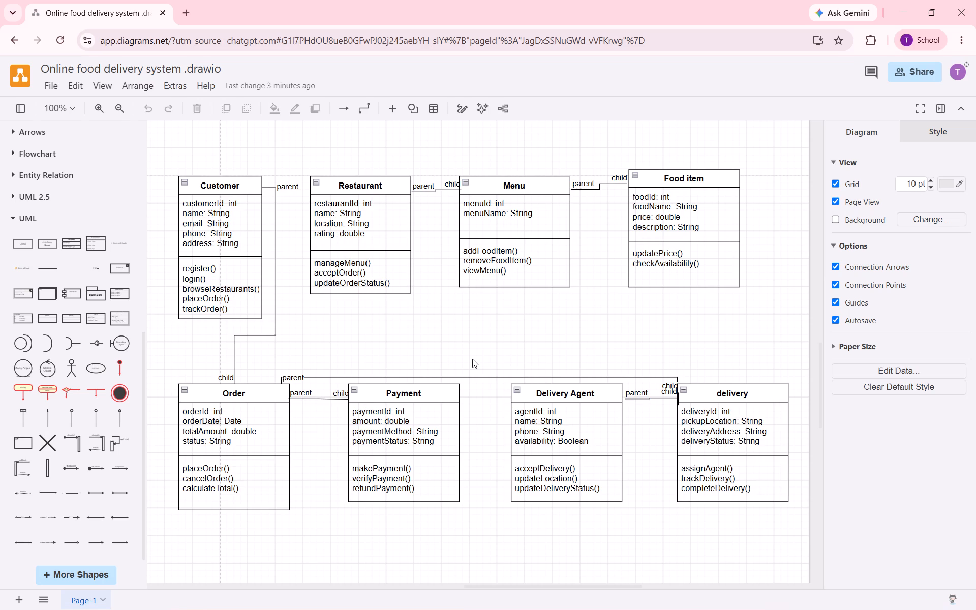
click(45, 85)
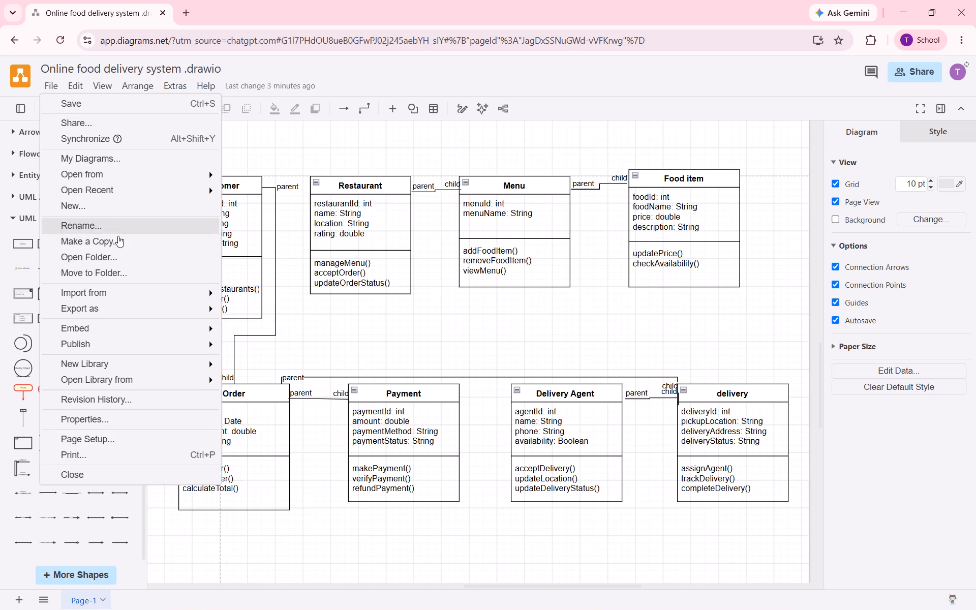
click(124, 300)
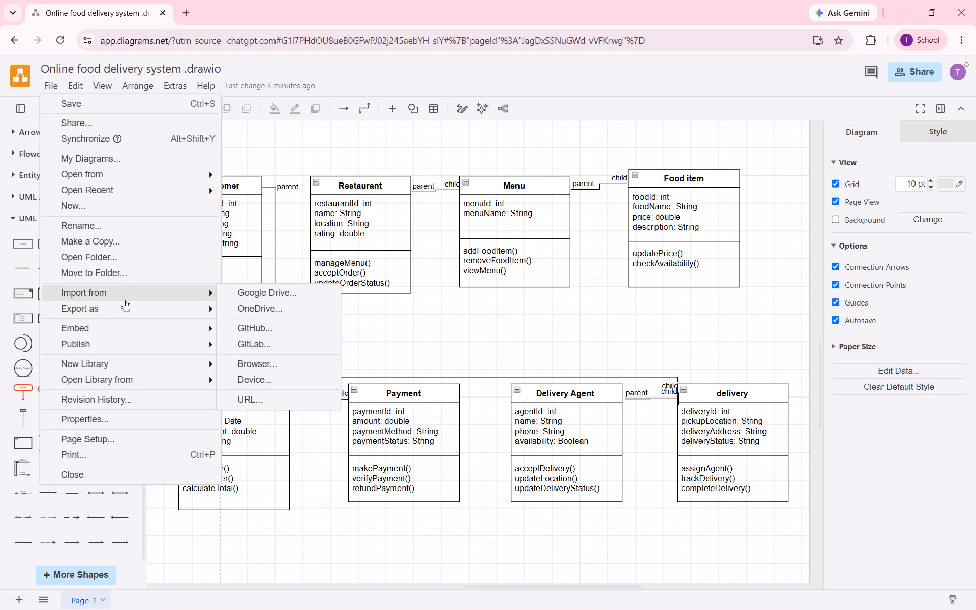
click(268, 309)
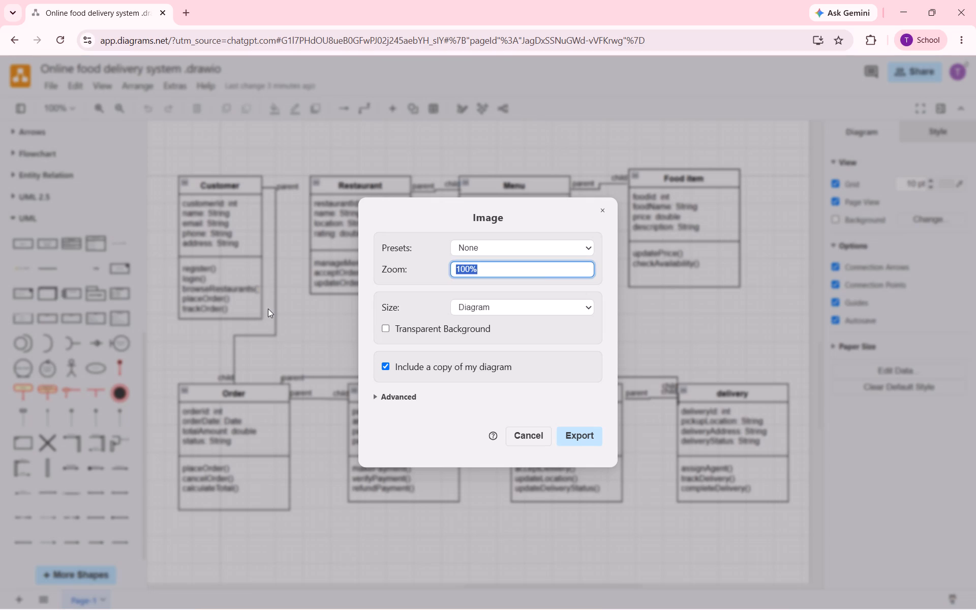
click(575, 431)
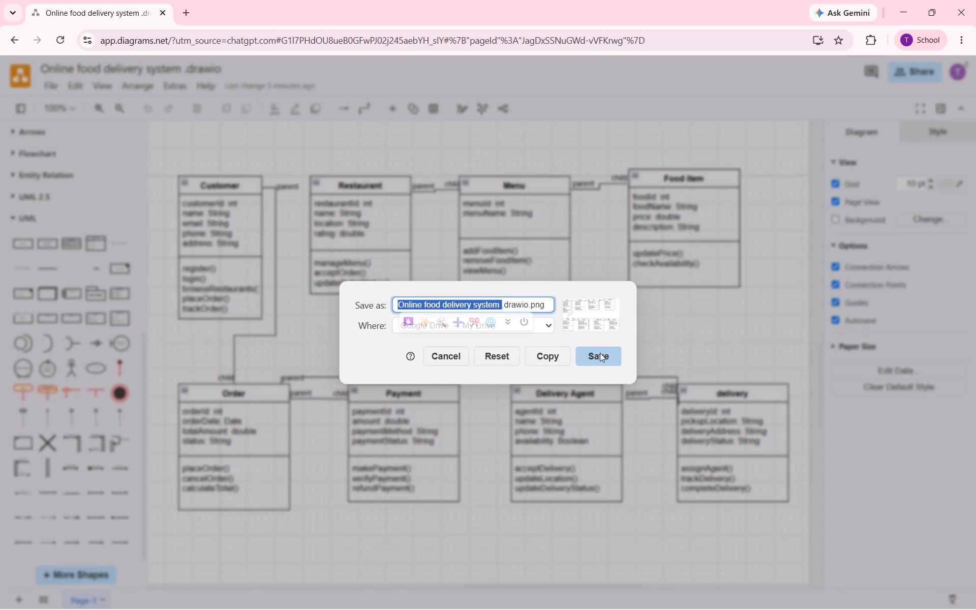
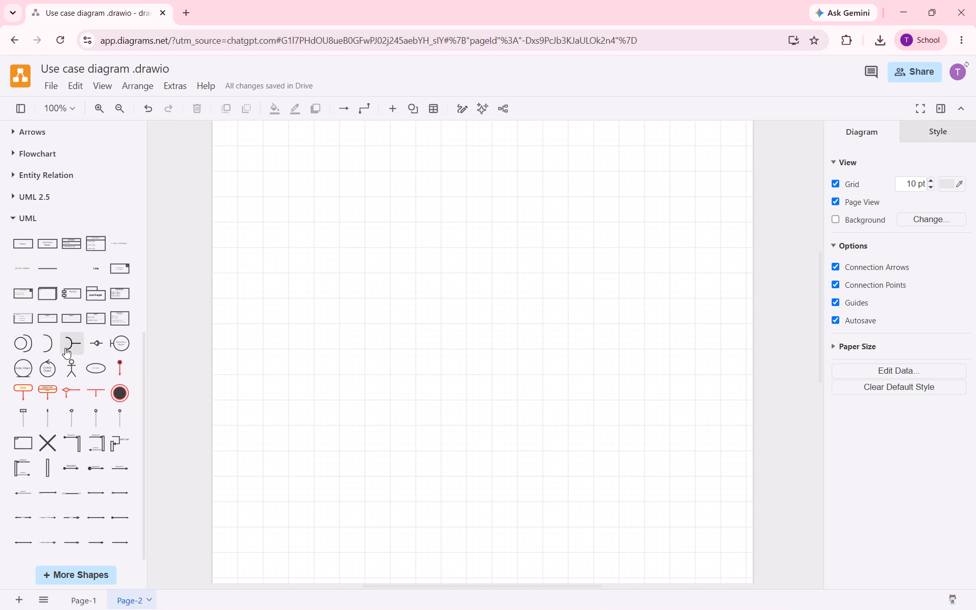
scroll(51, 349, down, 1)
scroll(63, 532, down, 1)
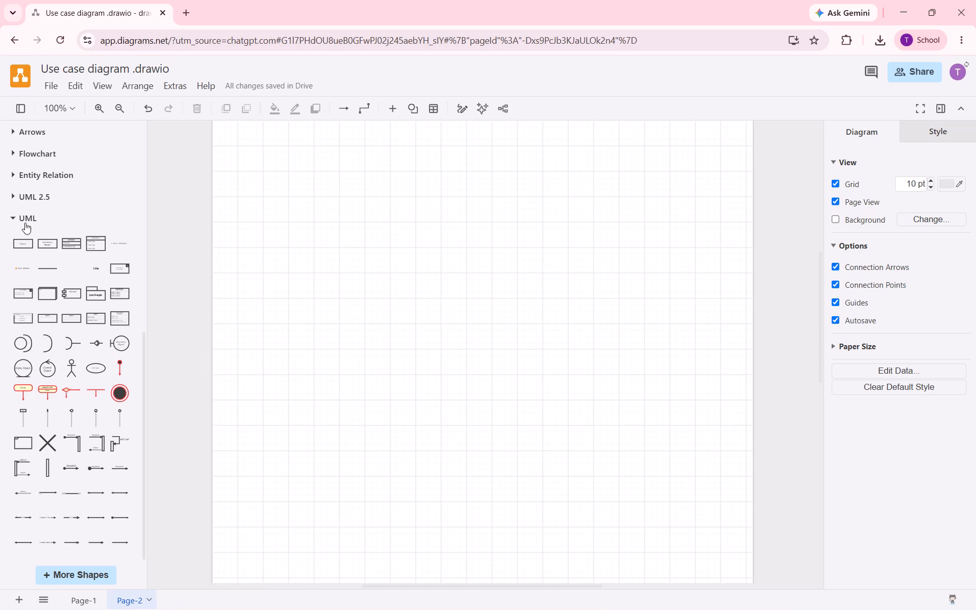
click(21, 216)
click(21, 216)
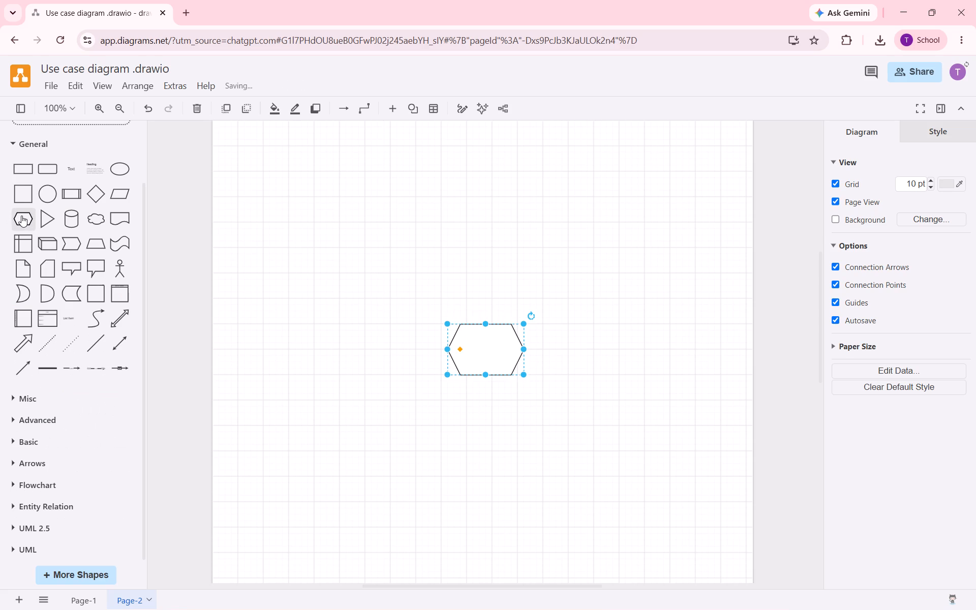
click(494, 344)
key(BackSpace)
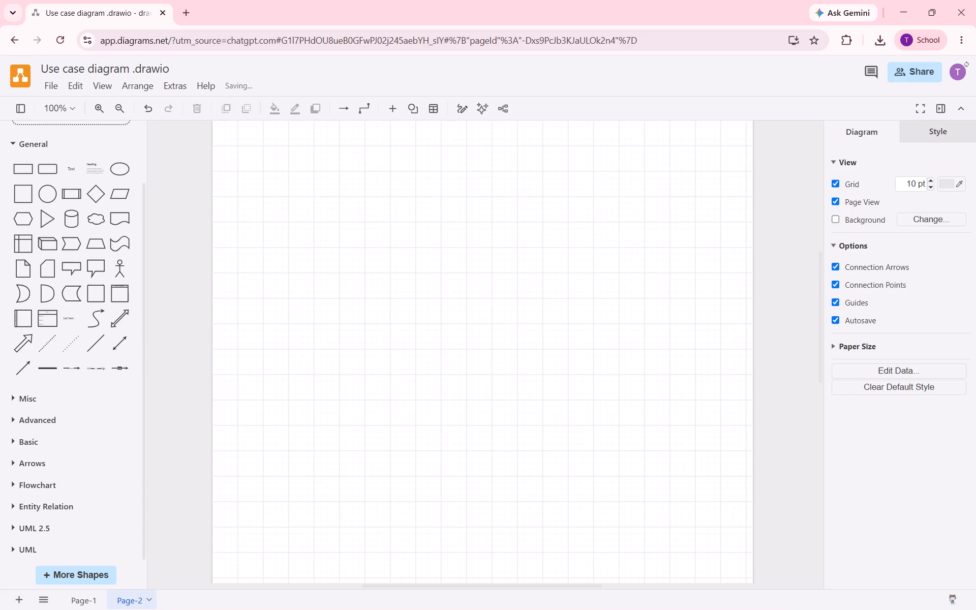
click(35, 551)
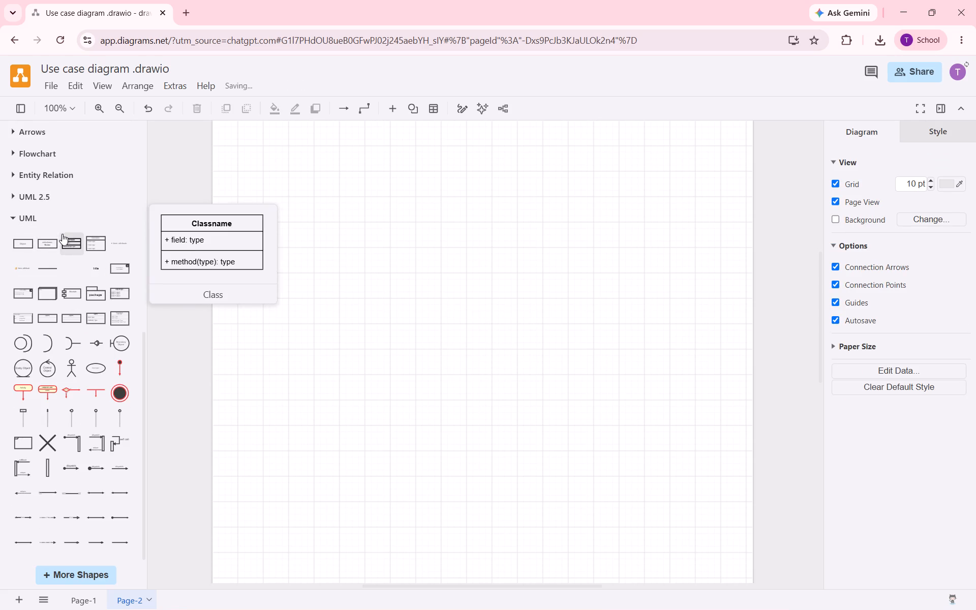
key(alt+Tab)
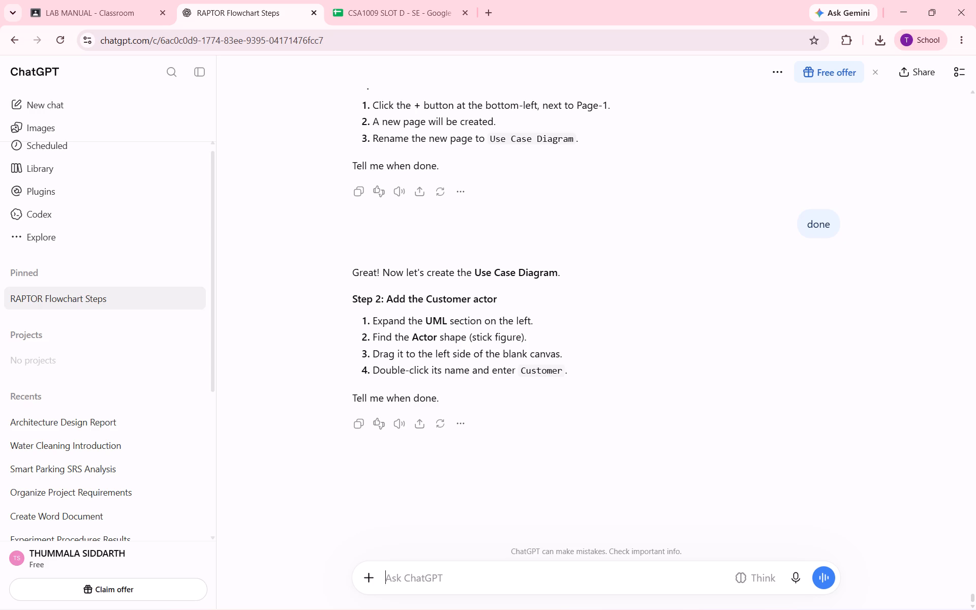
Switch to draw.io, place a UML Actor on Page-2 above and left of the page's centre, and delete the duplicate actor.
key(alt+Tab)
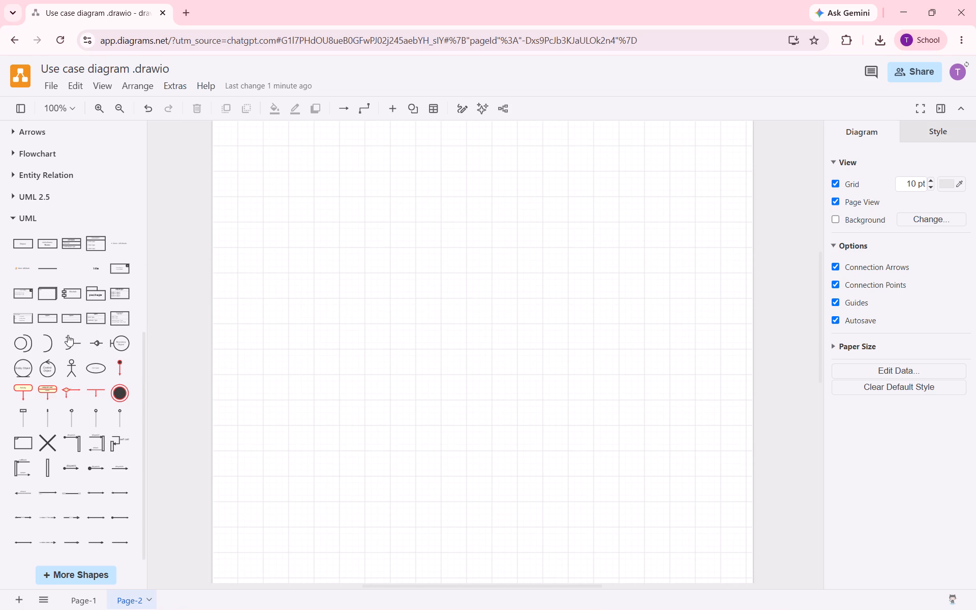
scroll(83, 450, down, 1)
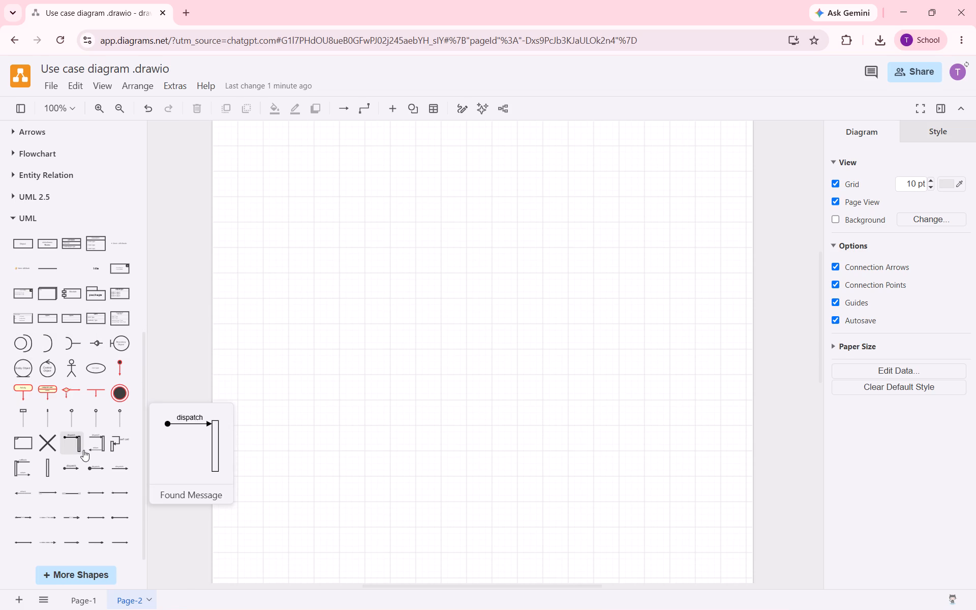
scroll(83, 450, down, 1)
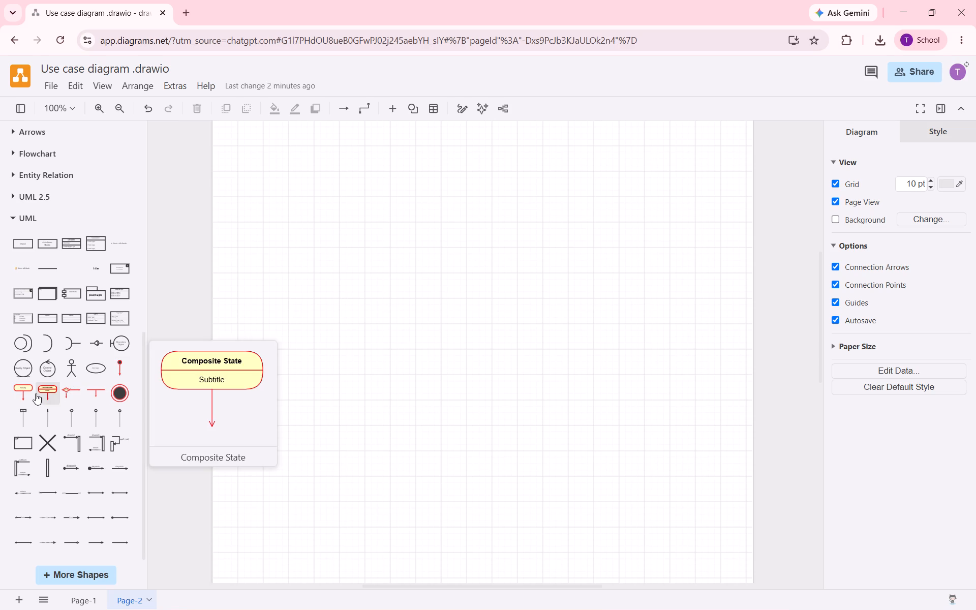
click(73, 372)
click(73, 372)
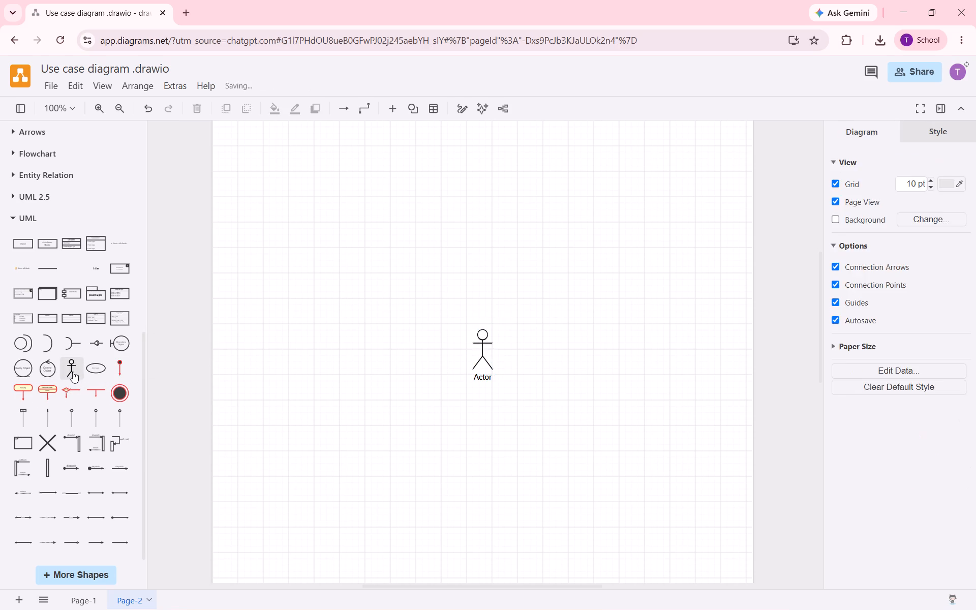
drag(487, 344, 423, 296)
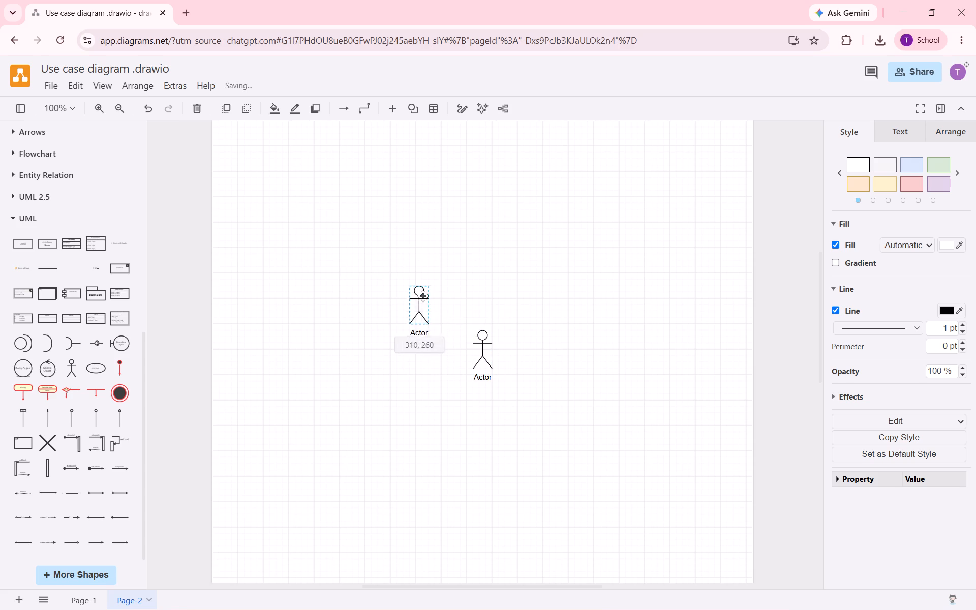
drag(423, 296, 416, 287)
click(480, 353)
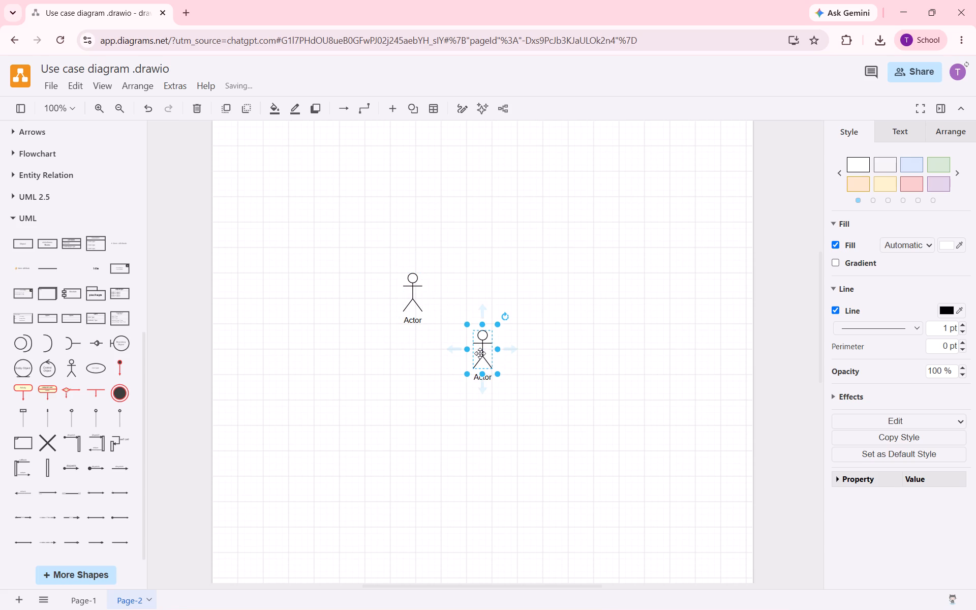
key(BackSpace)
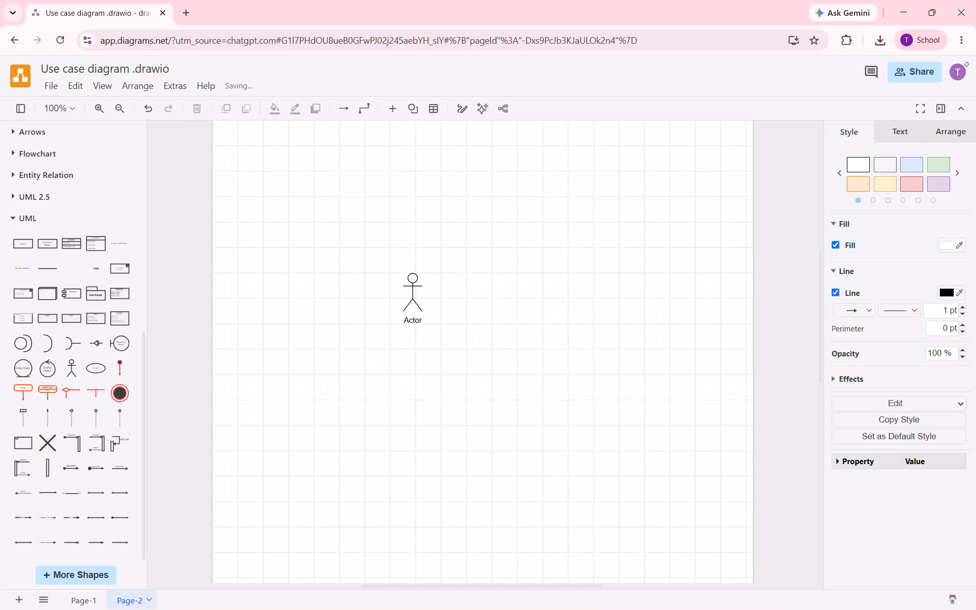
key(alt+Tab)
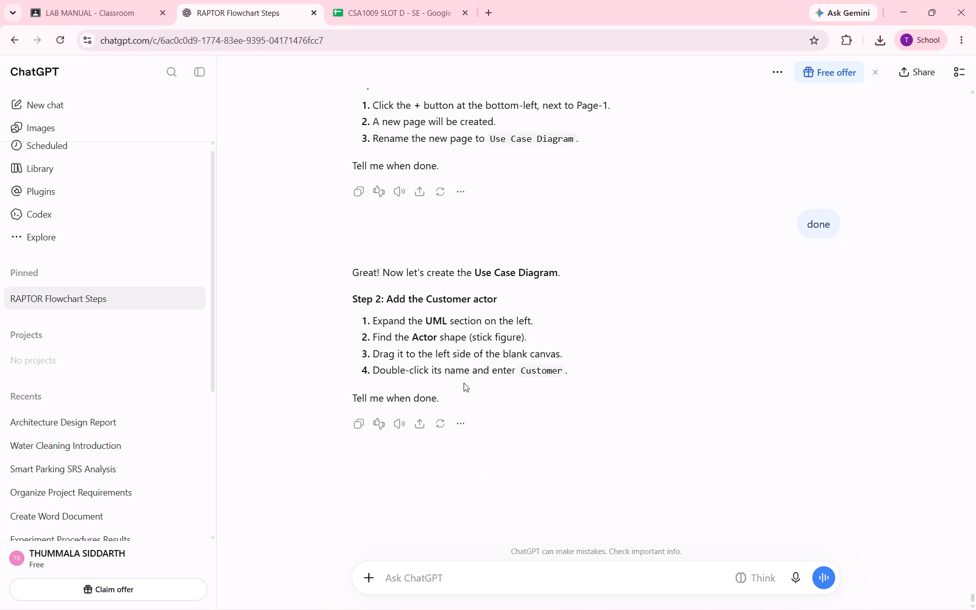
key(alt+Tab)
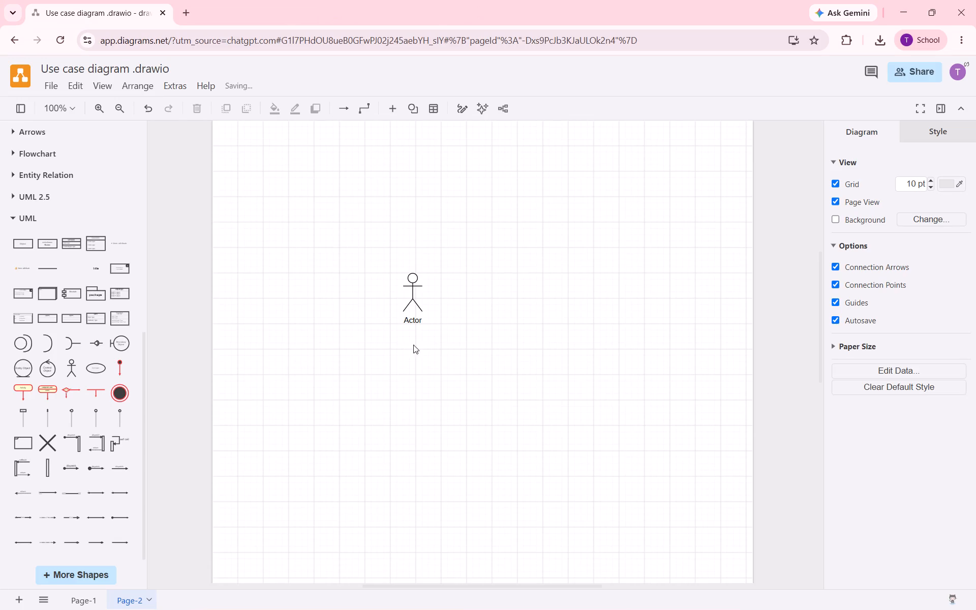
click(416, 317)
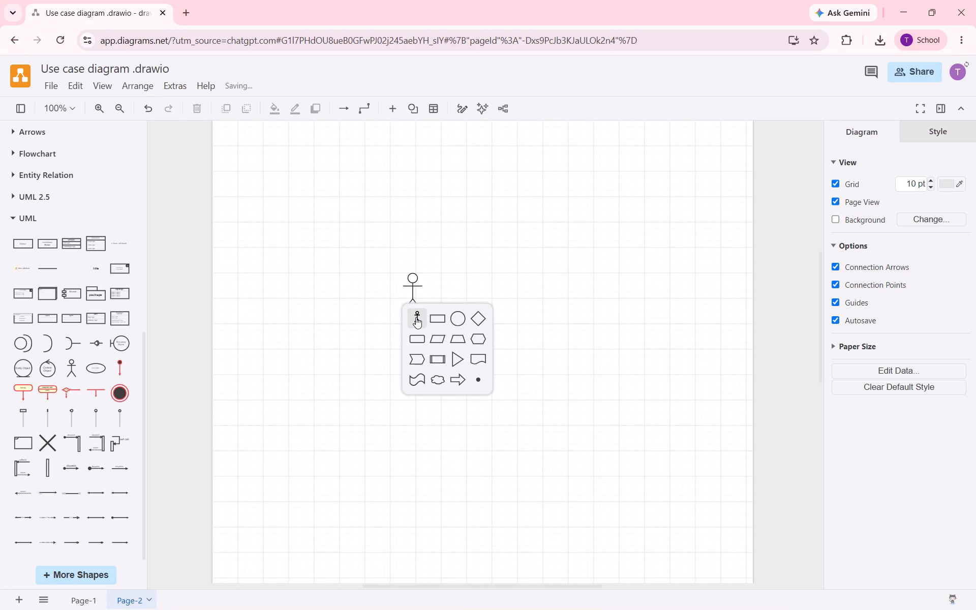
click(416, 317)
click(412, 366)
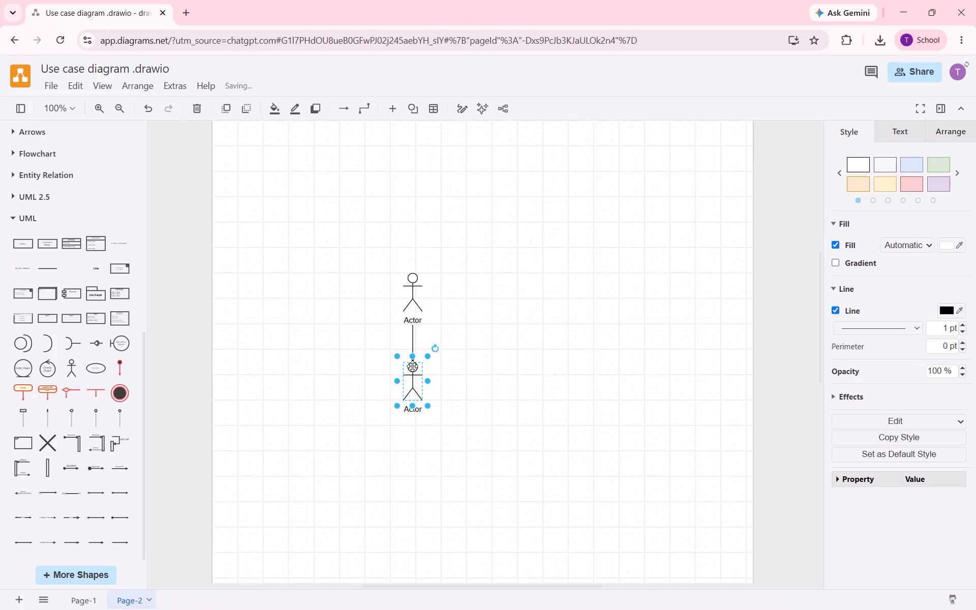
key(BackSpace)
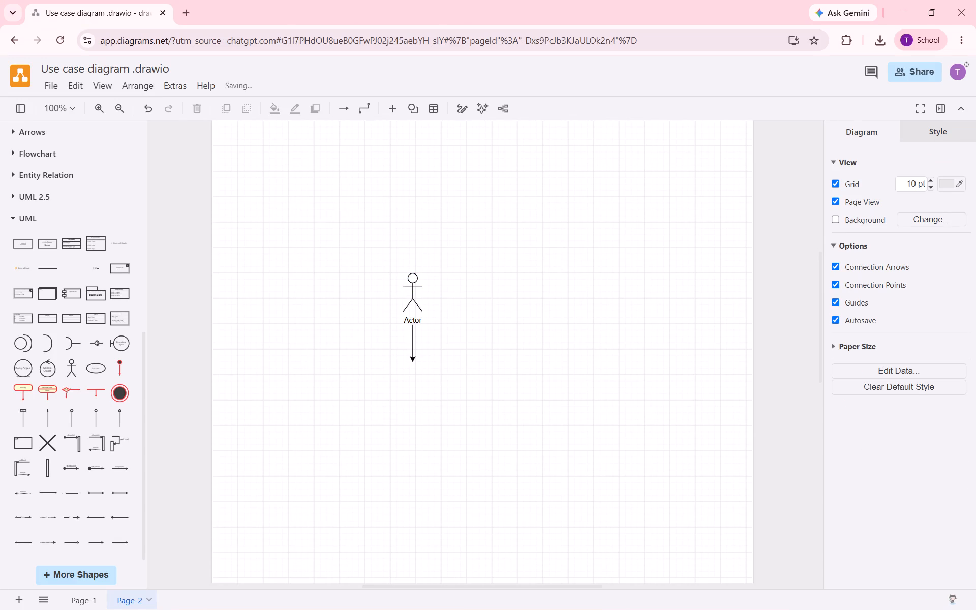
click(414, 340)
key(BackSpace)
Rename the placed actor's label as "Customer".
double_click(415, 286)
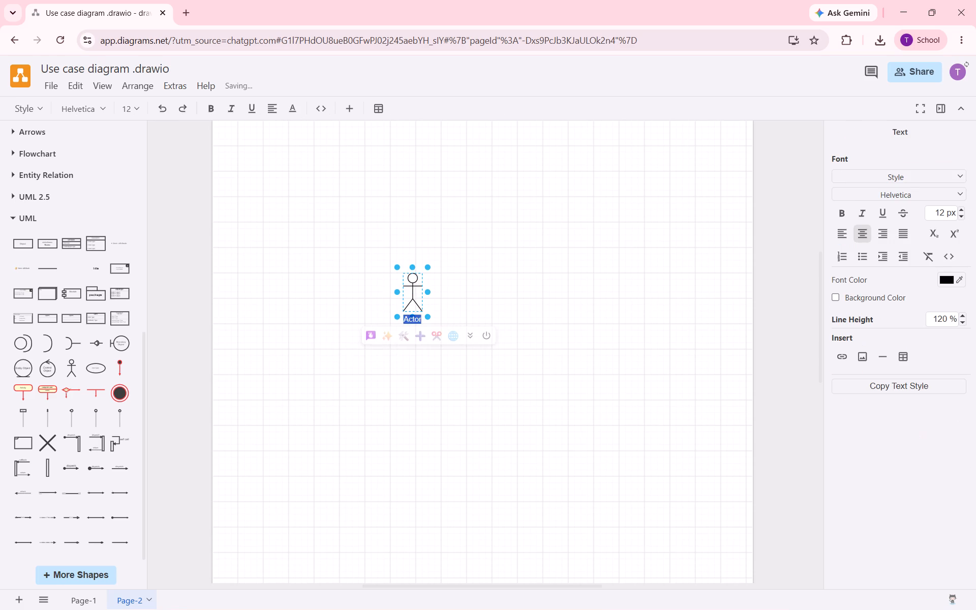
key(BackSpace)
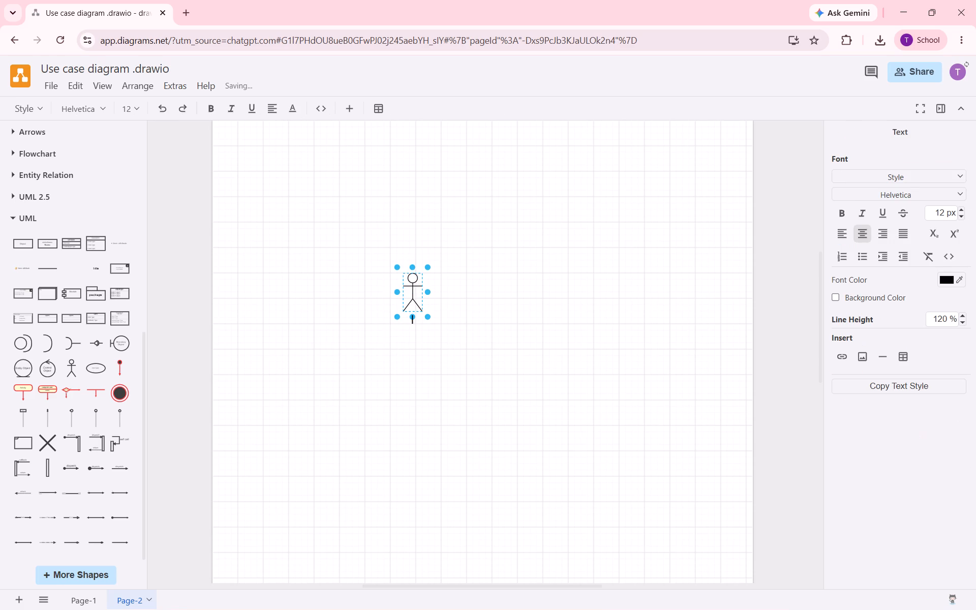
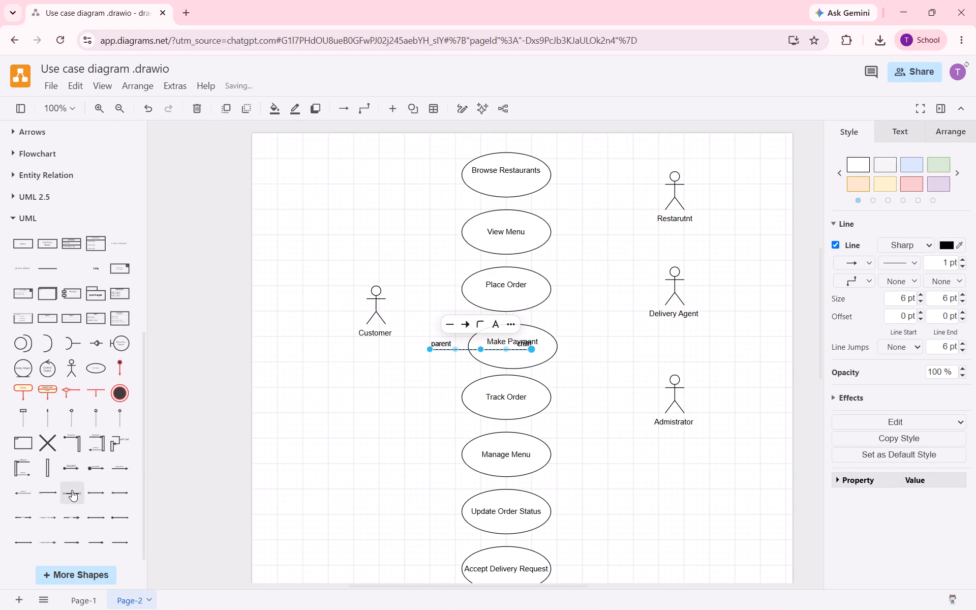
click(72, 490)
click(72, 490)
click(72, 490)
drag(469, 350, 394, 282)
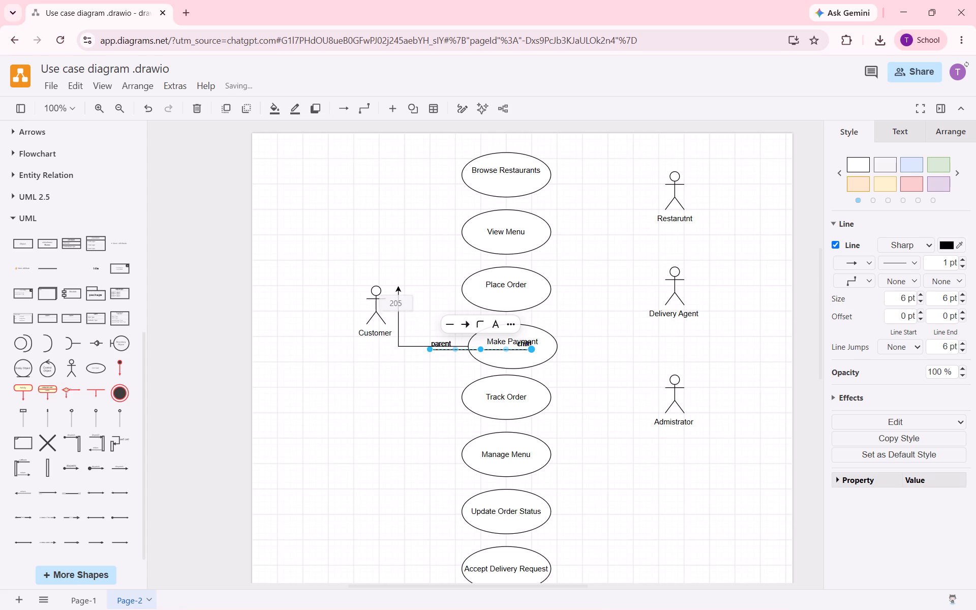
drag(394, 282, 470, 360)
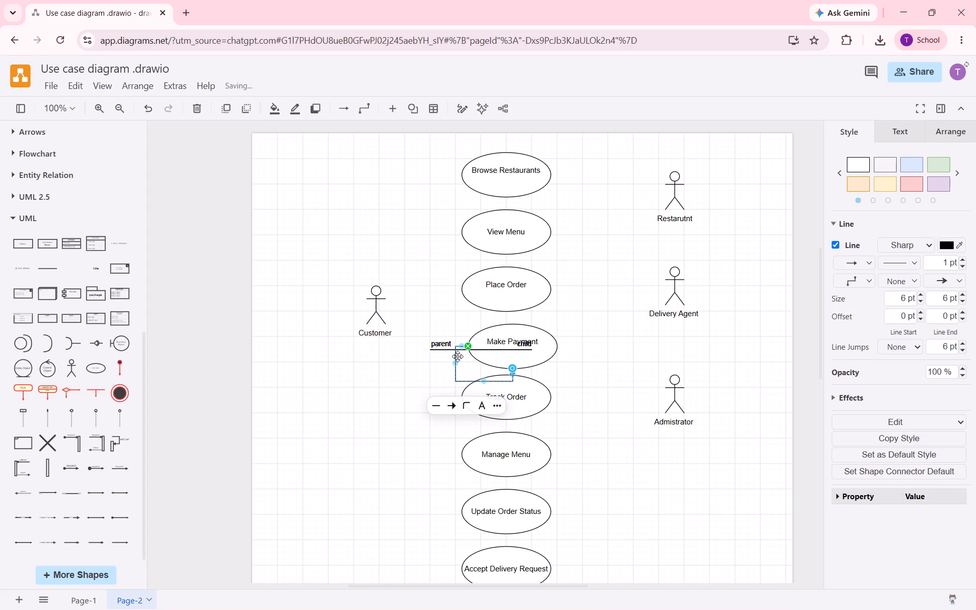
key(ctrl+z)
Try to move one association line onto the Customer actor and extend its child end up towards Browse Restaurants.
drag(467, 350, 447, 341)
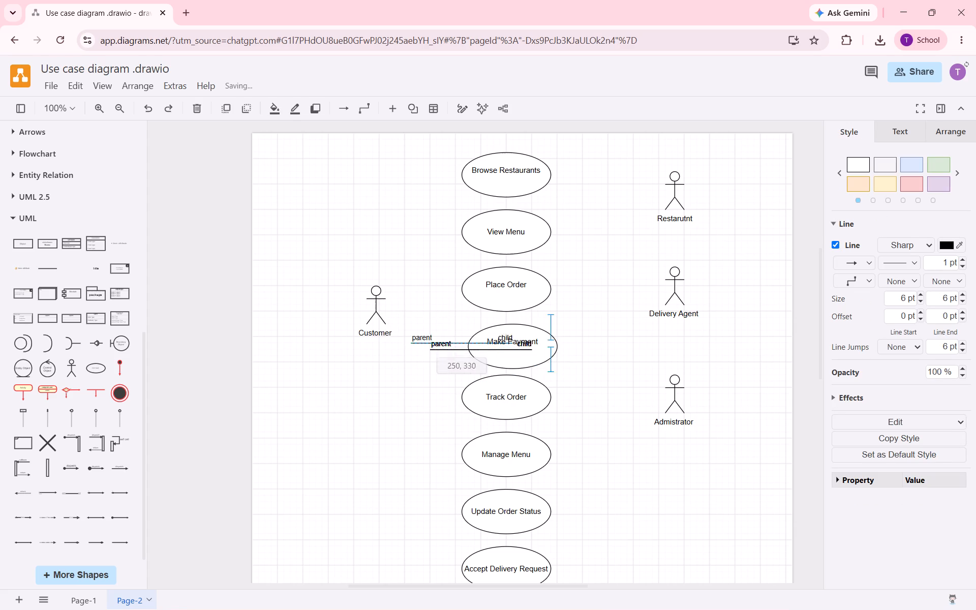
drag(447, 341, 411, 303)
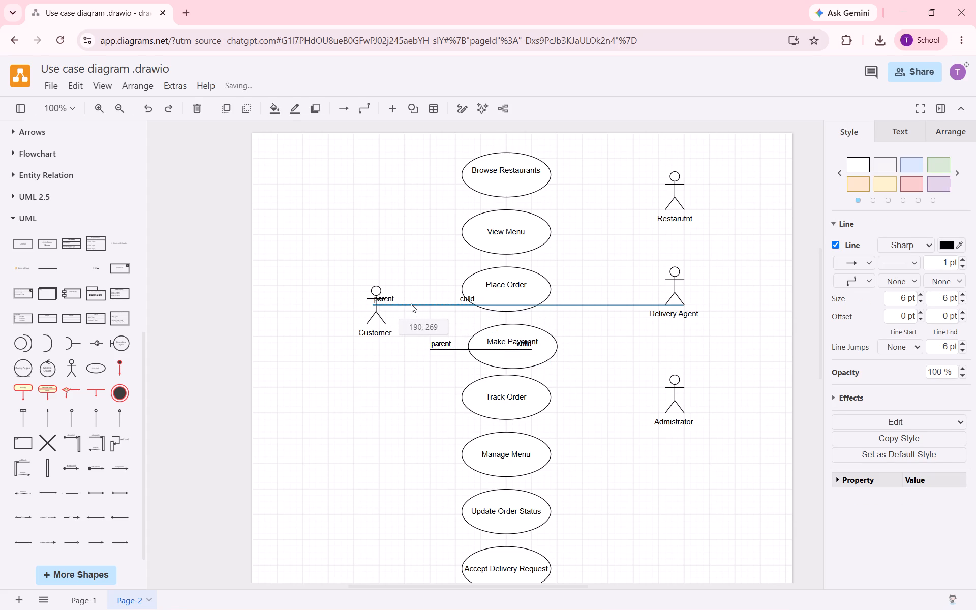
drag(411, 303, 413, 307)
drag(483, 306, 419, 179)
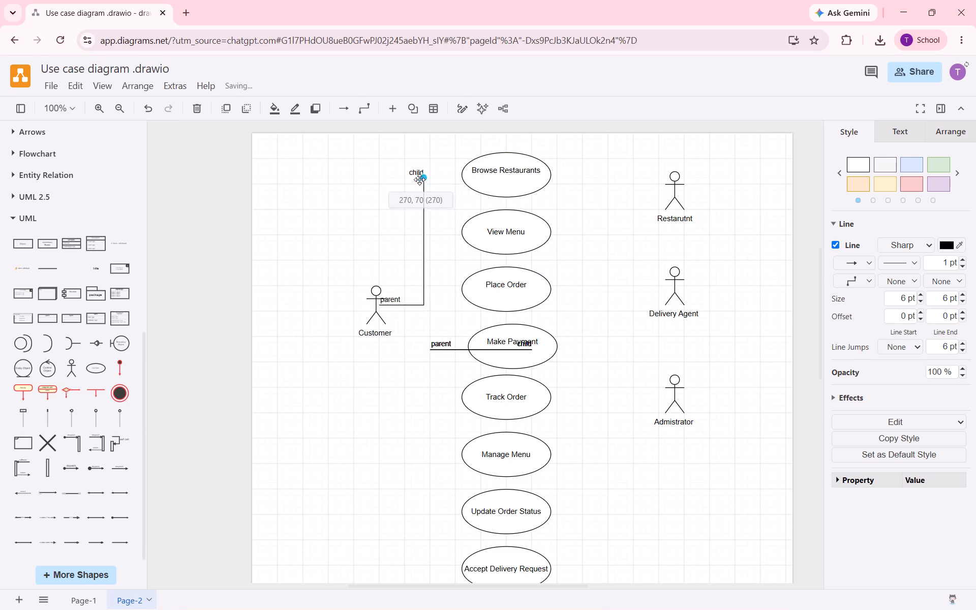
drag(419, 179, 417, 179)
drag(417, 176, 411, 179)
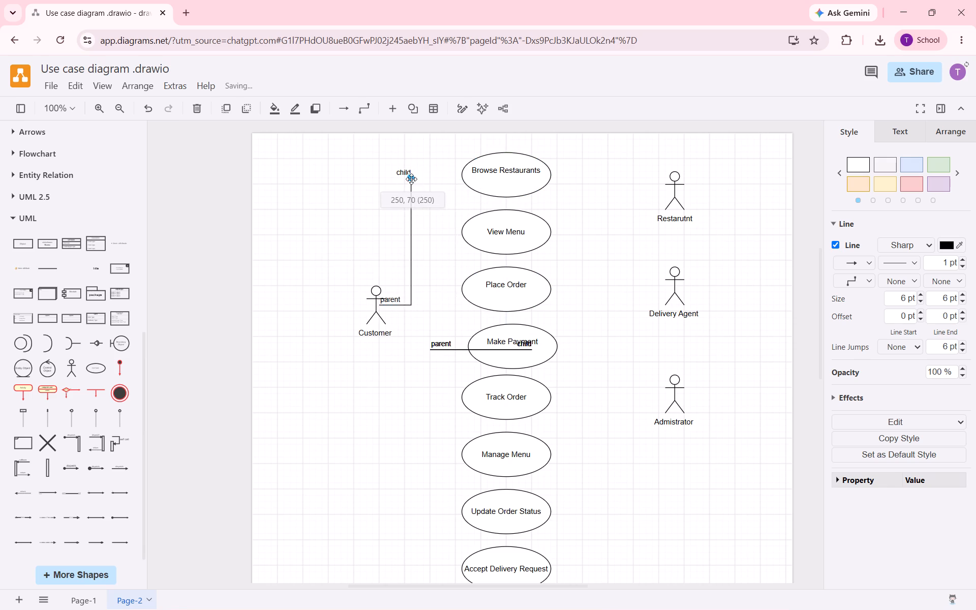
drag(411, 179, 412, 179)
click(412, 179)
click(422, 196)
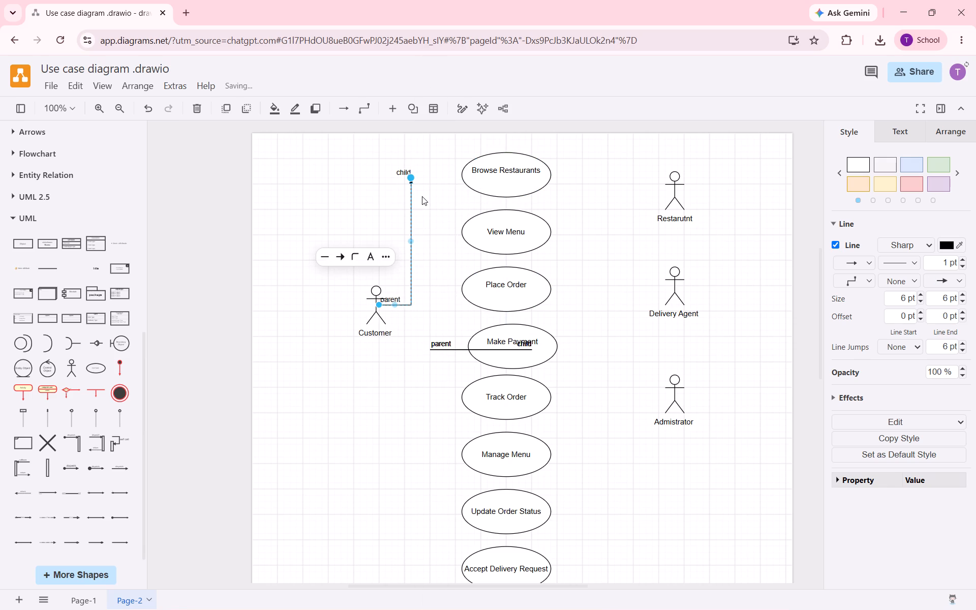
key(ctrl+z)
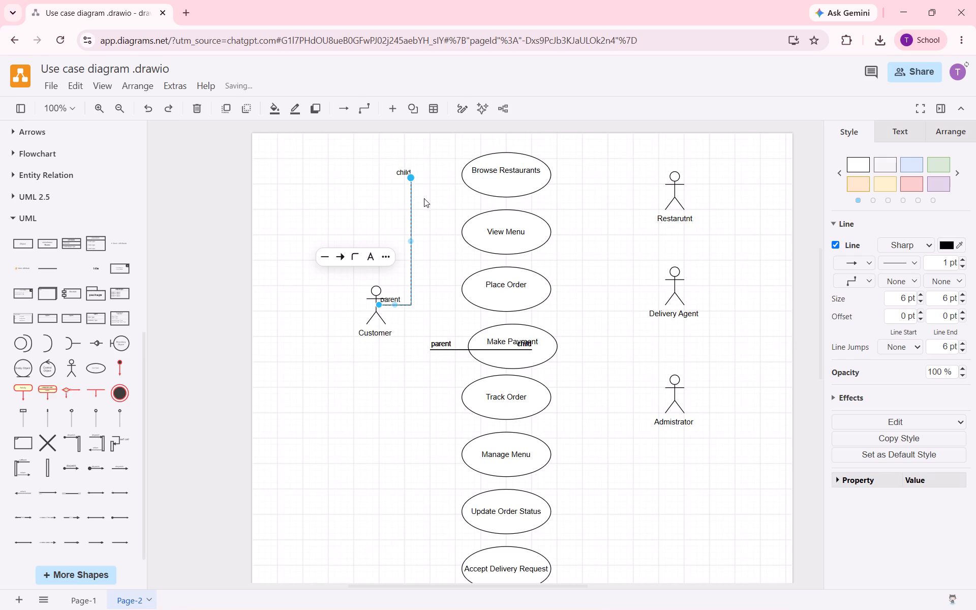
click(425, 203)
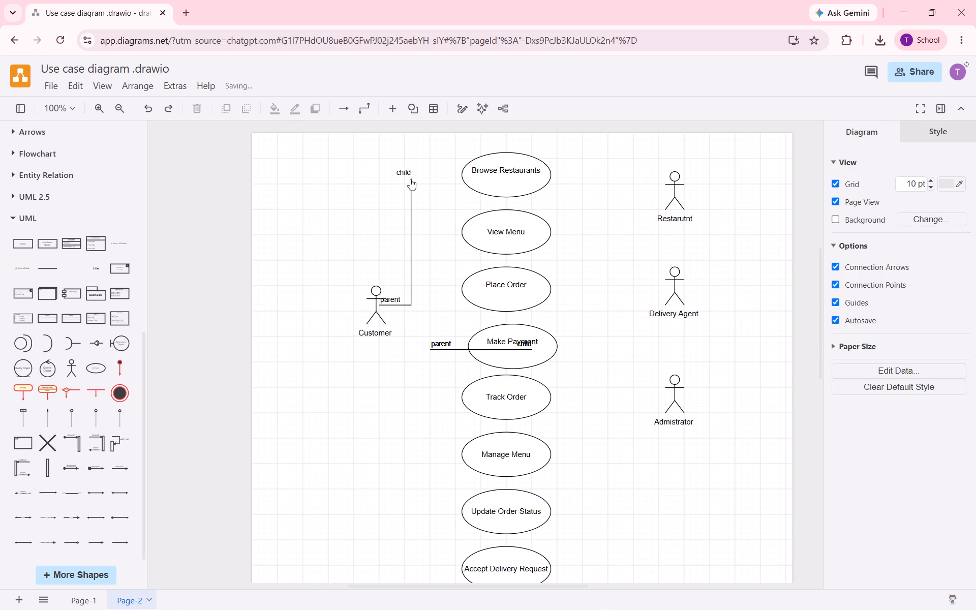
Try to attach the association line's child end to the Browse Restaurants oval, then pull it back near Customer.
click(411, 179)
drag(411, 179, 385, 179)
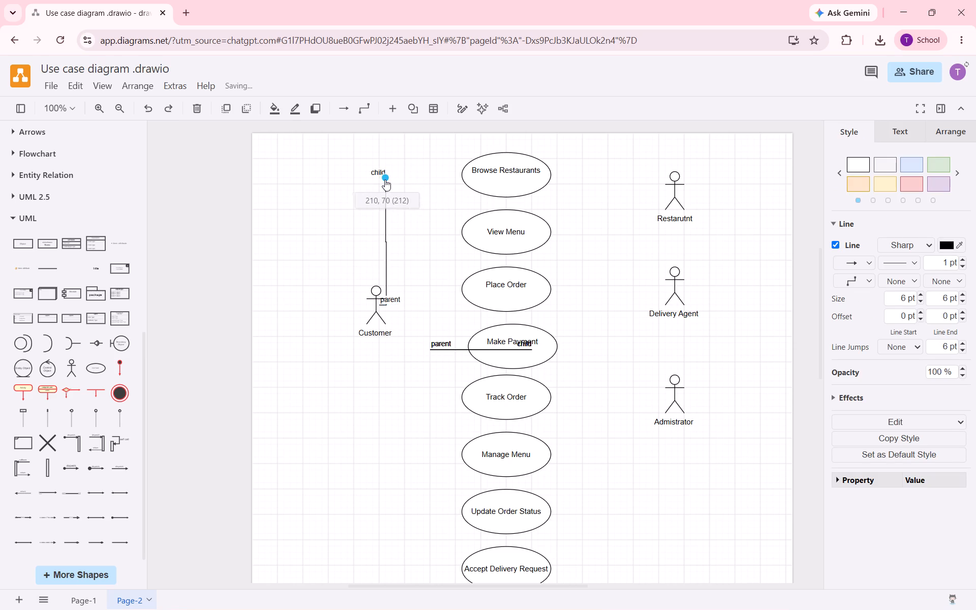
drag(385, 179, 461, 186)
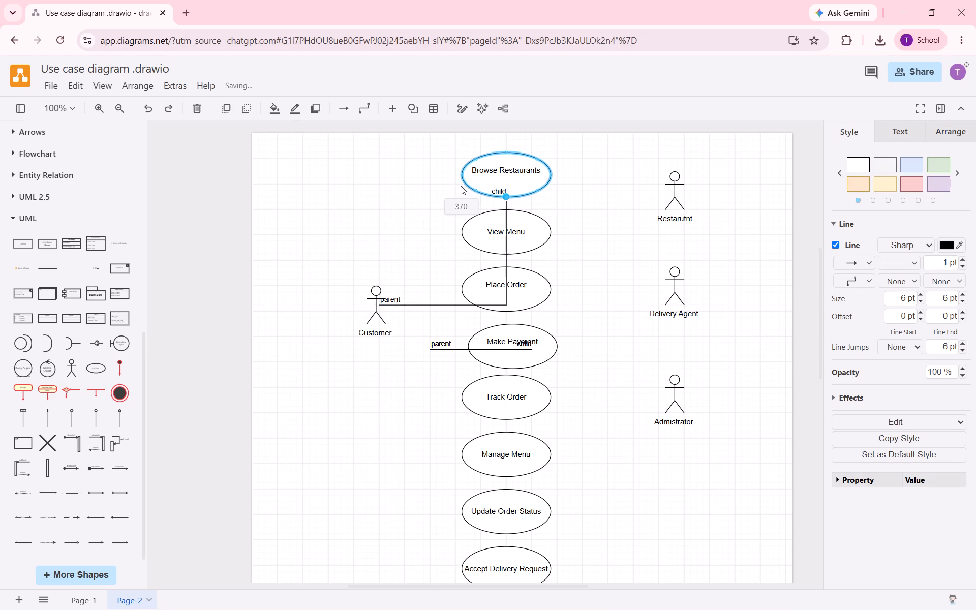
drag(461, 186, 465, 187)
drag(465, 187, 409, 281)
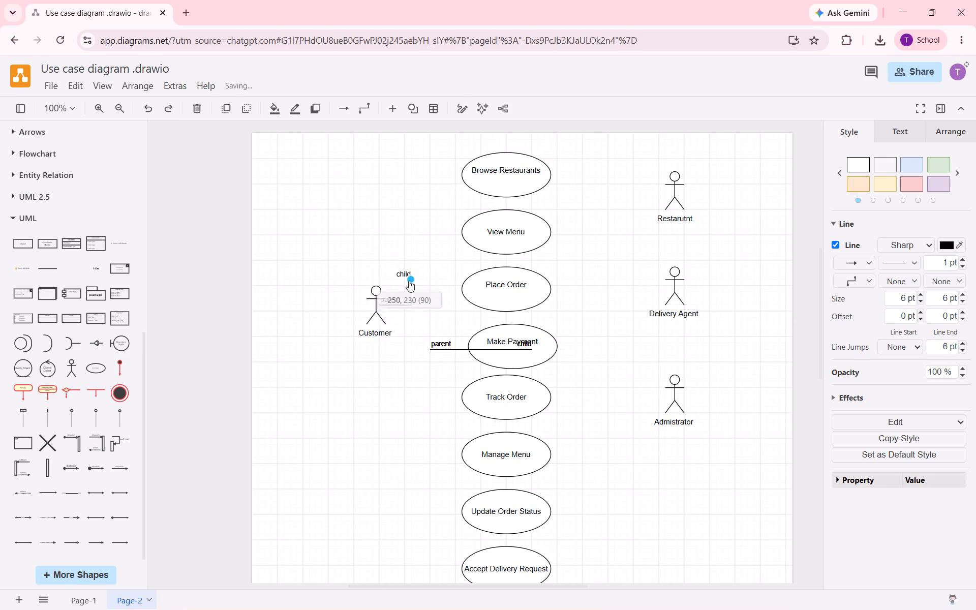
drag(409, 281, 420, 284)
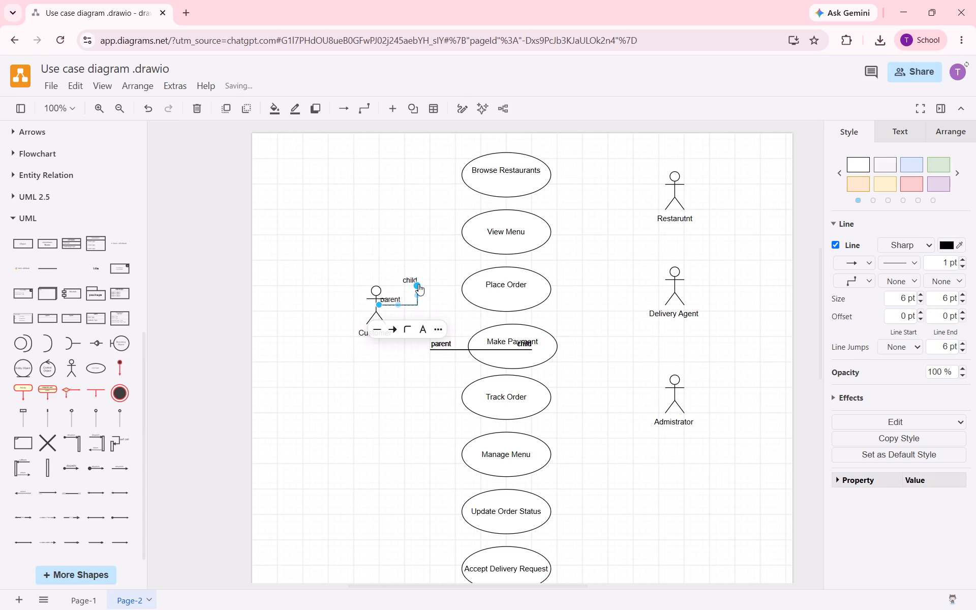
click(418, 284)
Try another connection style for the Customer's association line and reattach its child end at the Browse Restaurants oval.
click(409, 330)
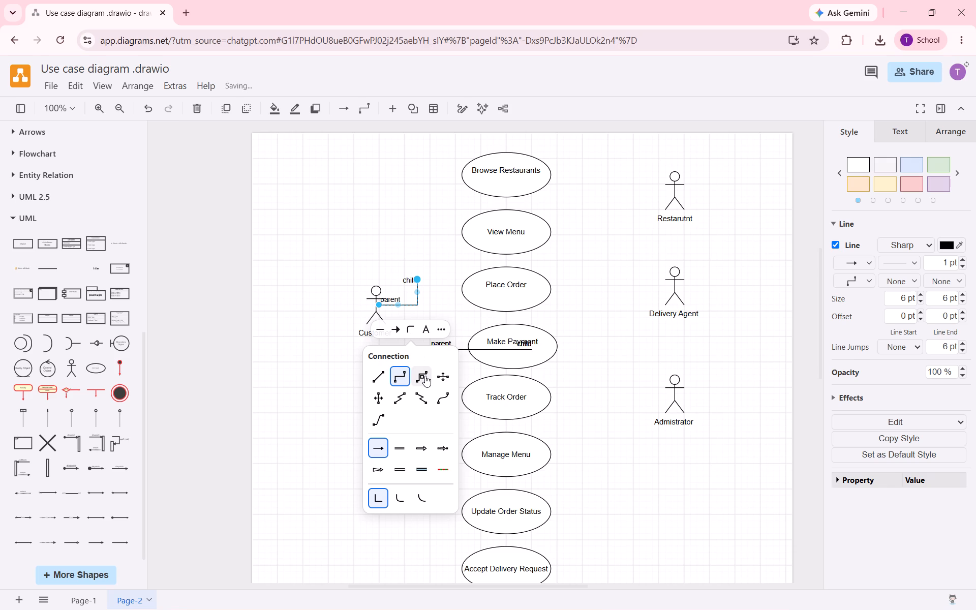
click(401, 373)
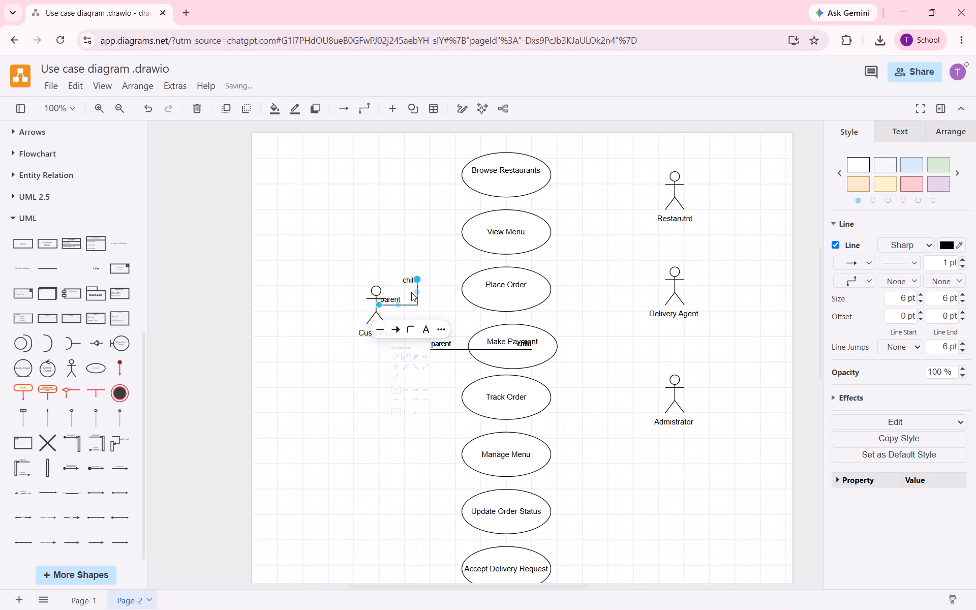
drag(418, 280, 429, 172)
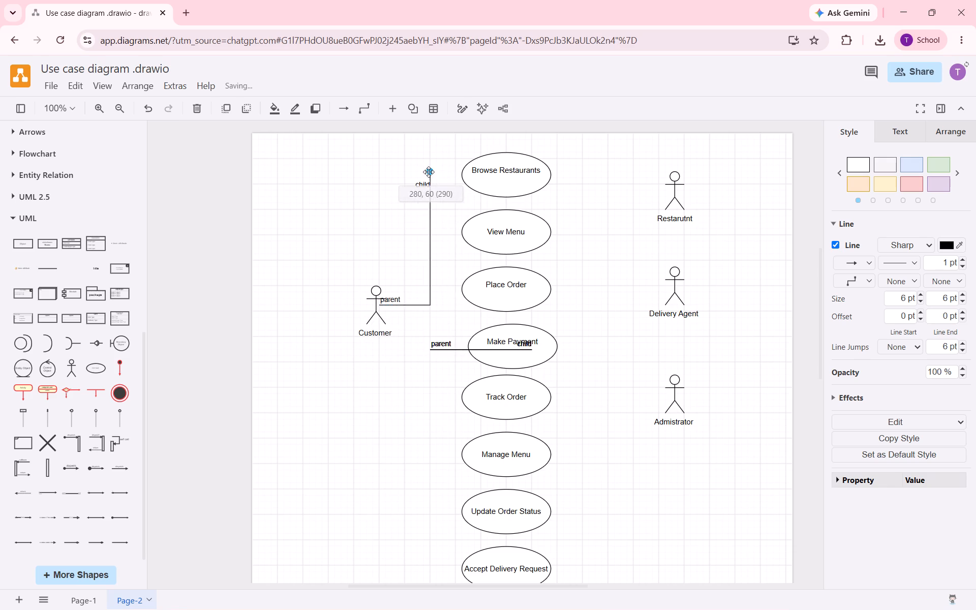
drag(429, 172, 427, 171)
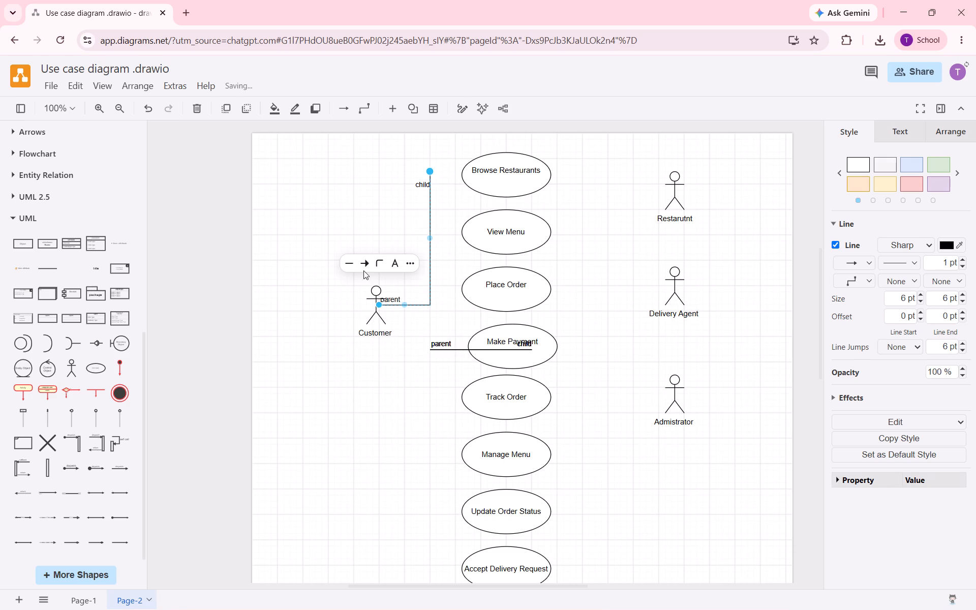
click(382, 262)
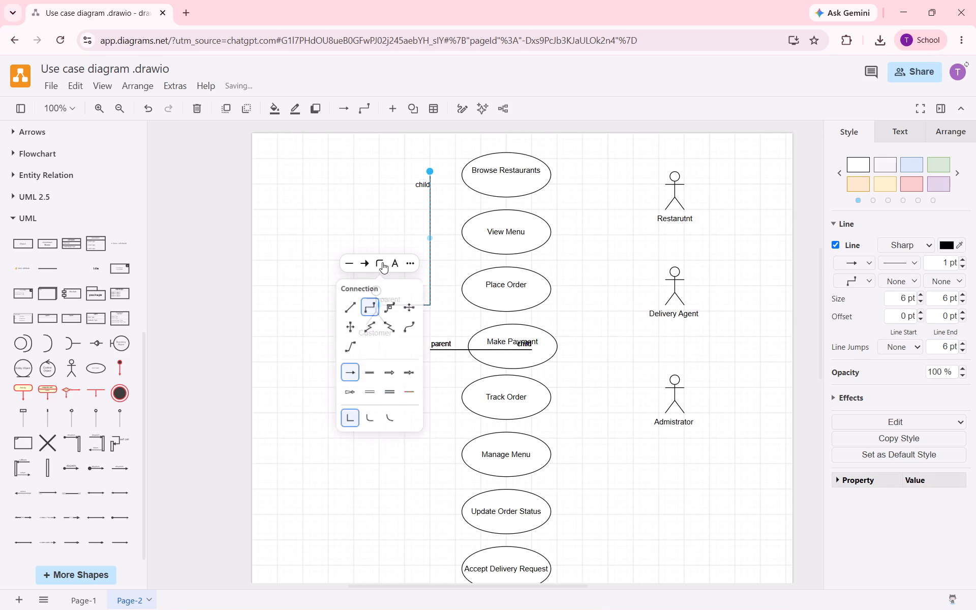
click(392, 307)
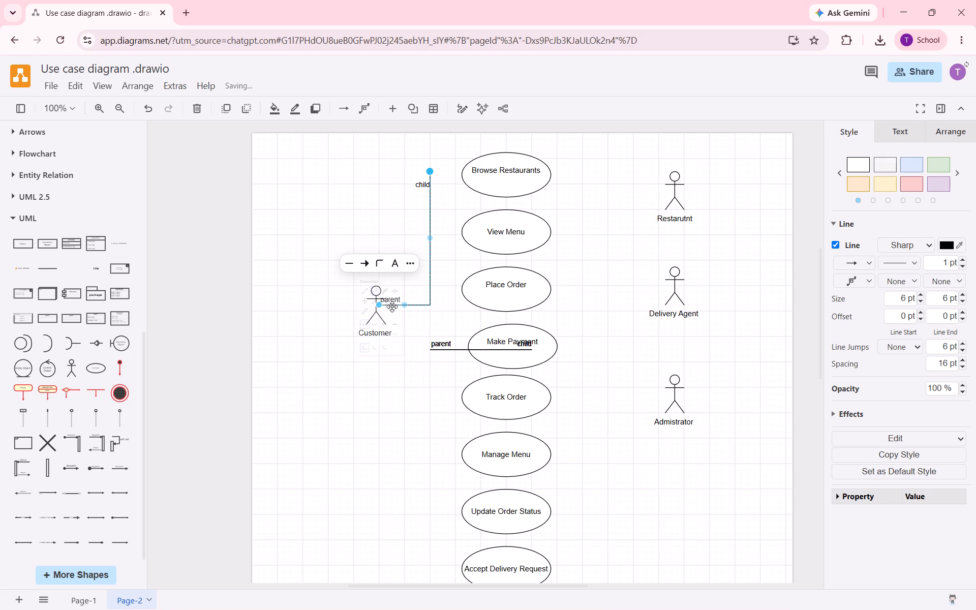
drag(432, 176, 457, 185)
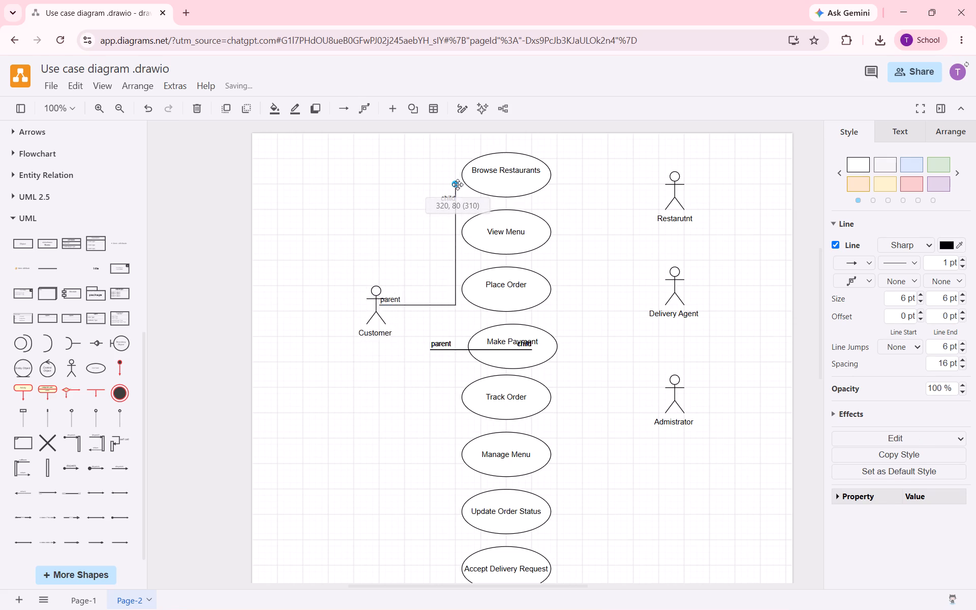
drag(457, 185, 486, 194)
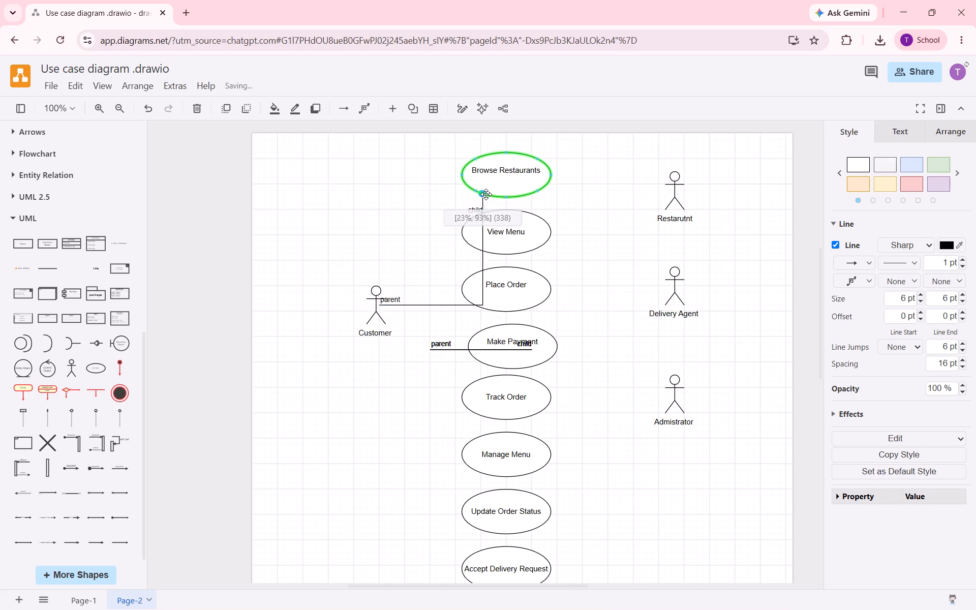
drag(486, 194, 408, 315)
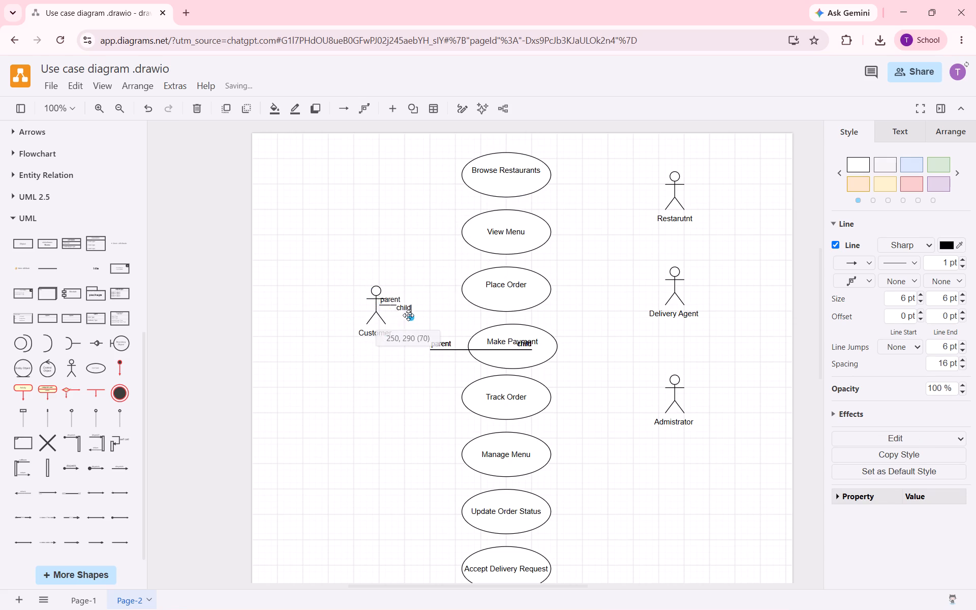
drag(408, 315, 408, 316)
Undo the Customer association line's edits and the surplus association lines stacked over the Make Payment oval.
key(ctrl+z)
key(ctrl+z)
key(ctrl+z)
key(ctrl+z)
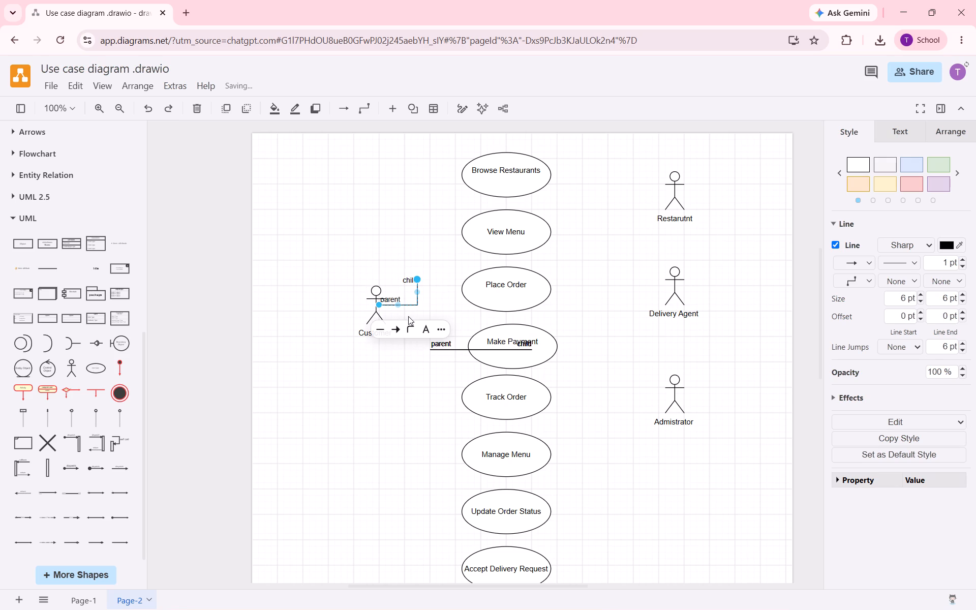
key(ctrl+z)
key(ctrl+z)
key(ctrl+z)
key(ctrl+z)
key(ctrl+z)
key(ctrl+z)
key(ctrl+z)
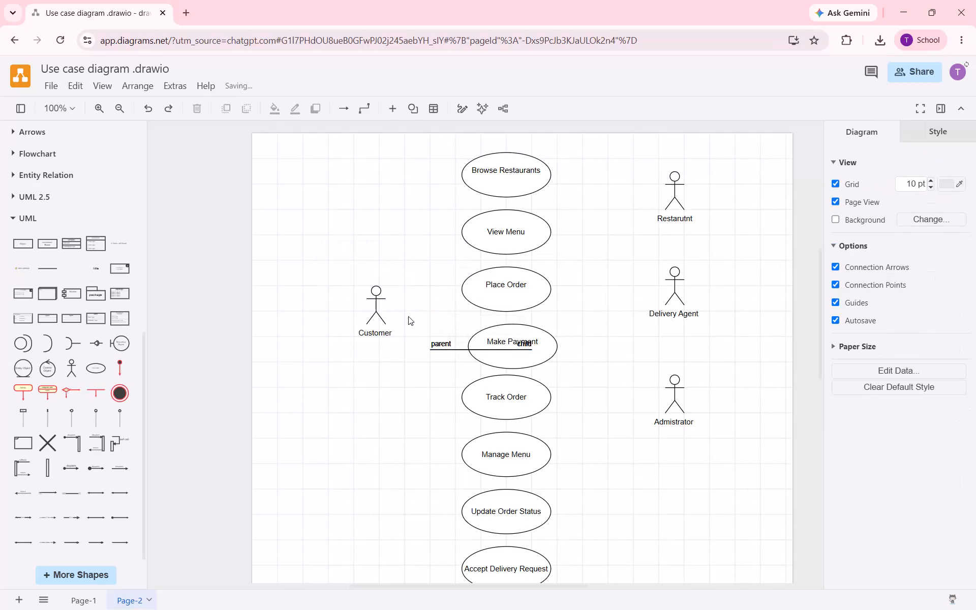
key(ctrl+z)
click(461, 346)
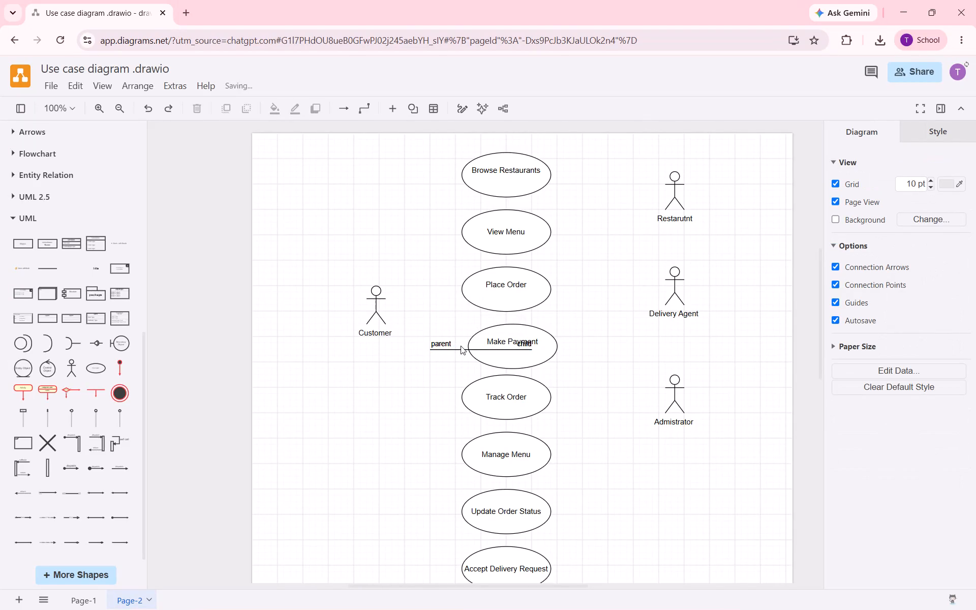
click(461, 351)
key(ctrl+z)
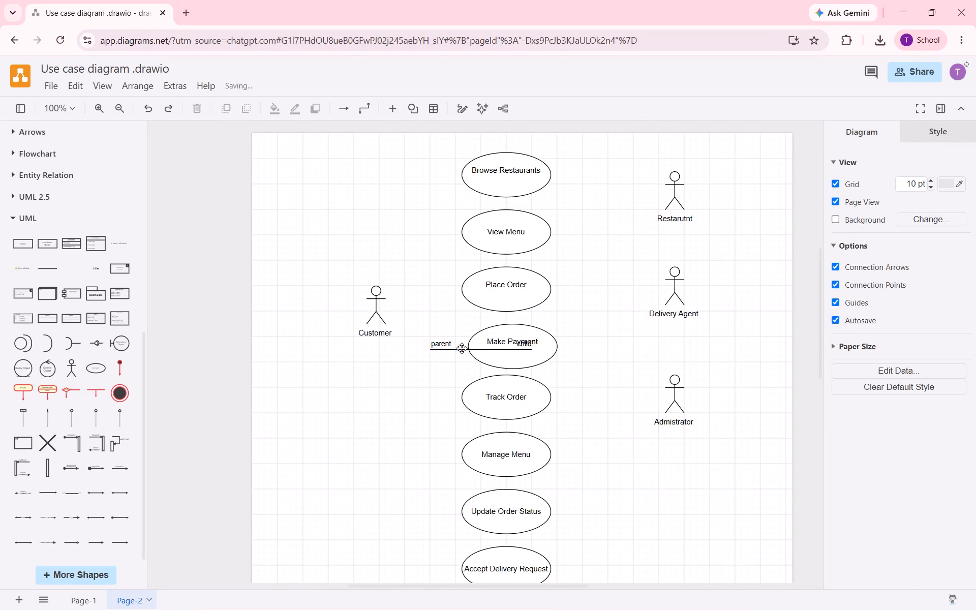
Move the association line off the Make Payment oval so its parent end sits on the Customer actor.
click(462, 348)
drag(462, 348, 393, 381)
click(393, 381)
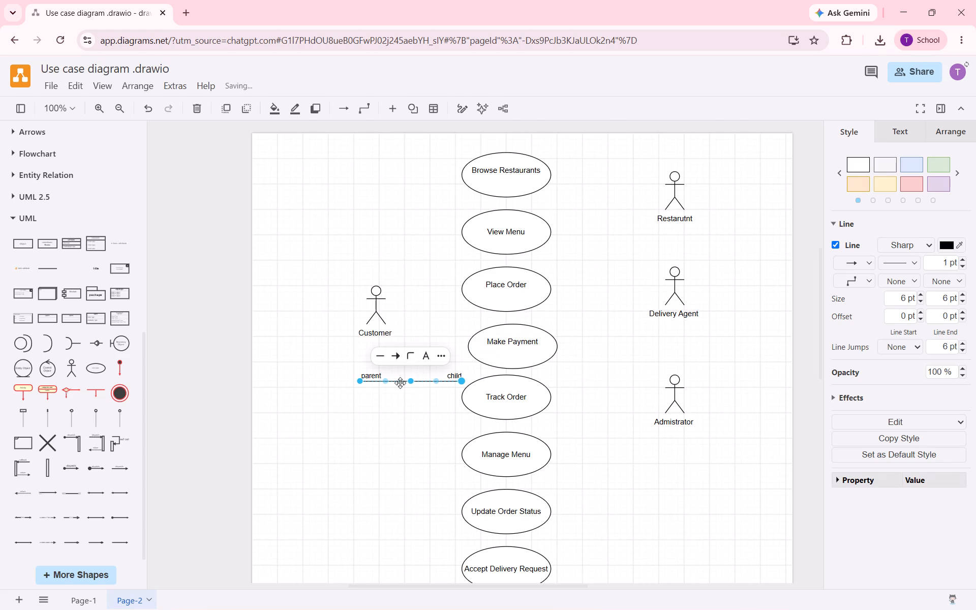
drag(400, 383, 303, 296)
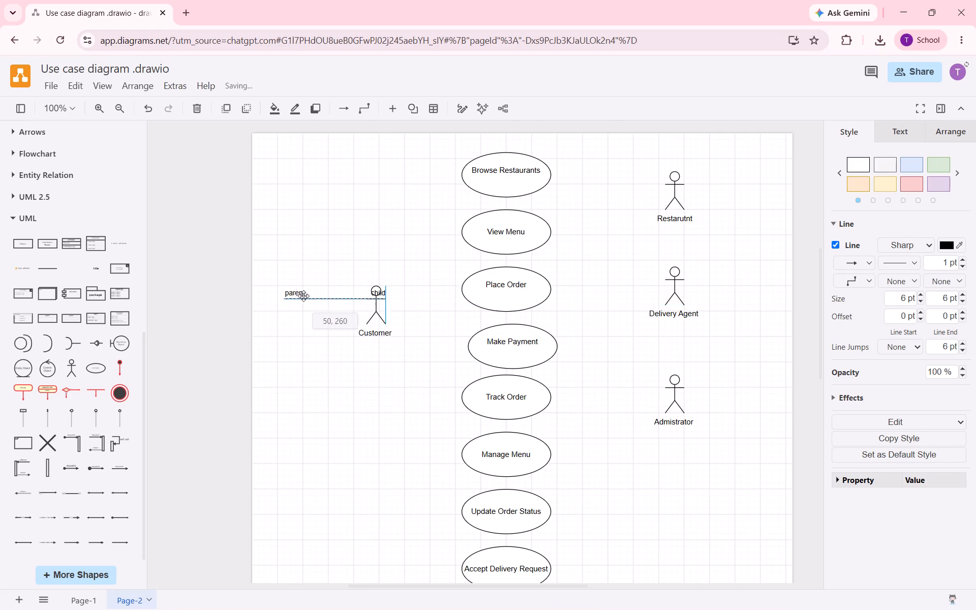
drag(303, 296, 417, 305)
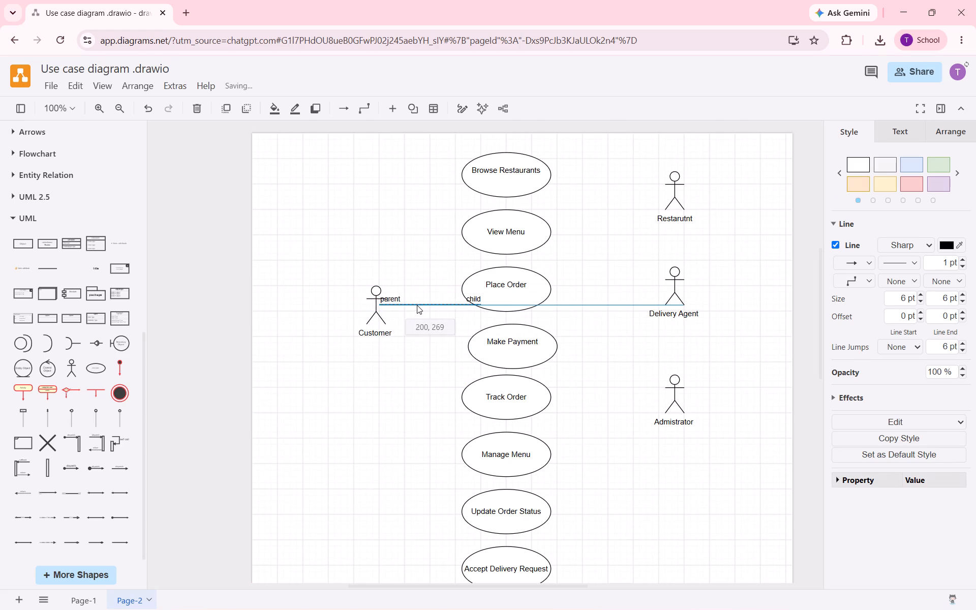
drag(417, 305, 416, 304)
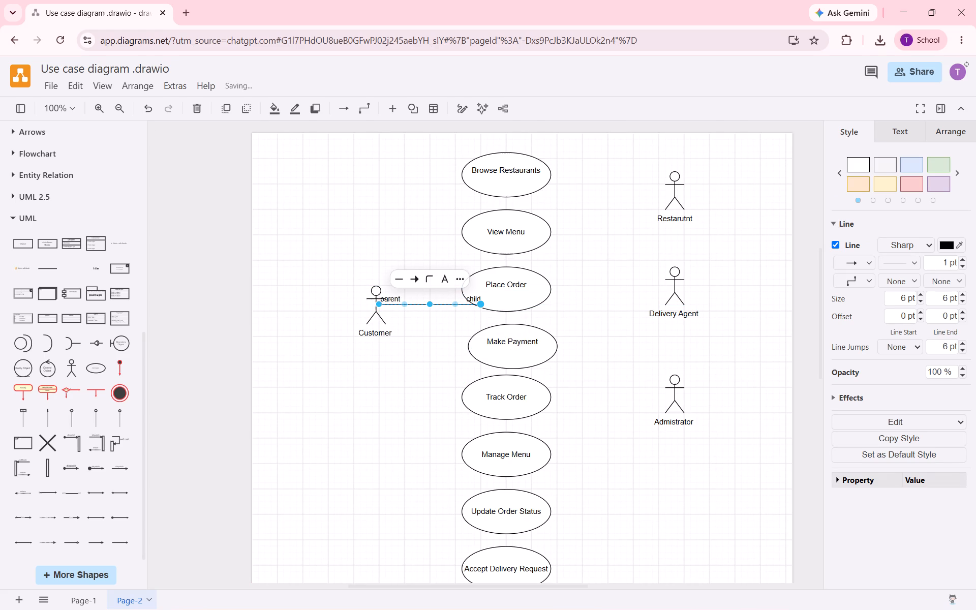
Route the Customer association line up above the actor and attach its child end to the left edge of the Browse Restaurants oval.
drag(433, 303, 408, 217)
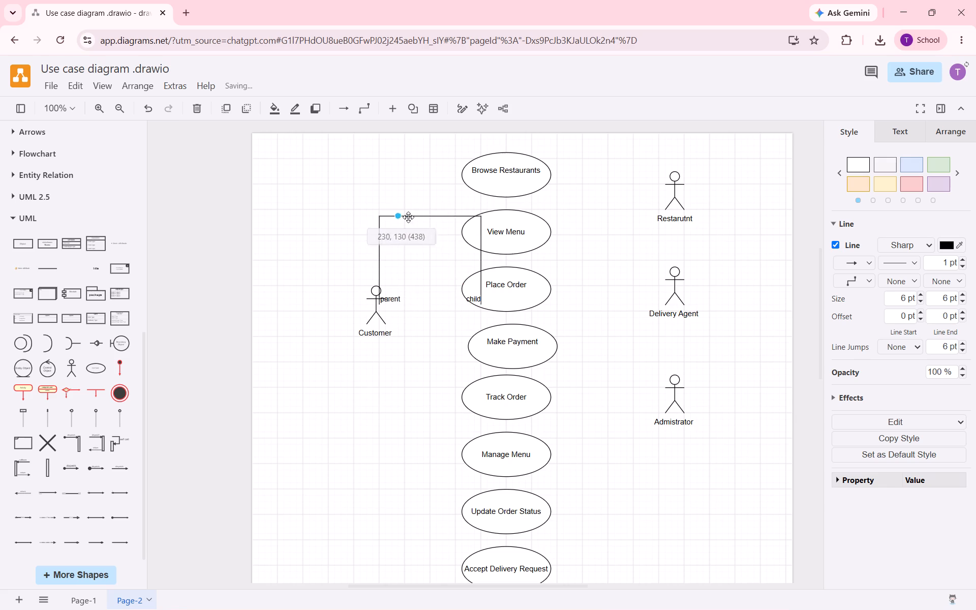
drag(408, 217, 370, 146)
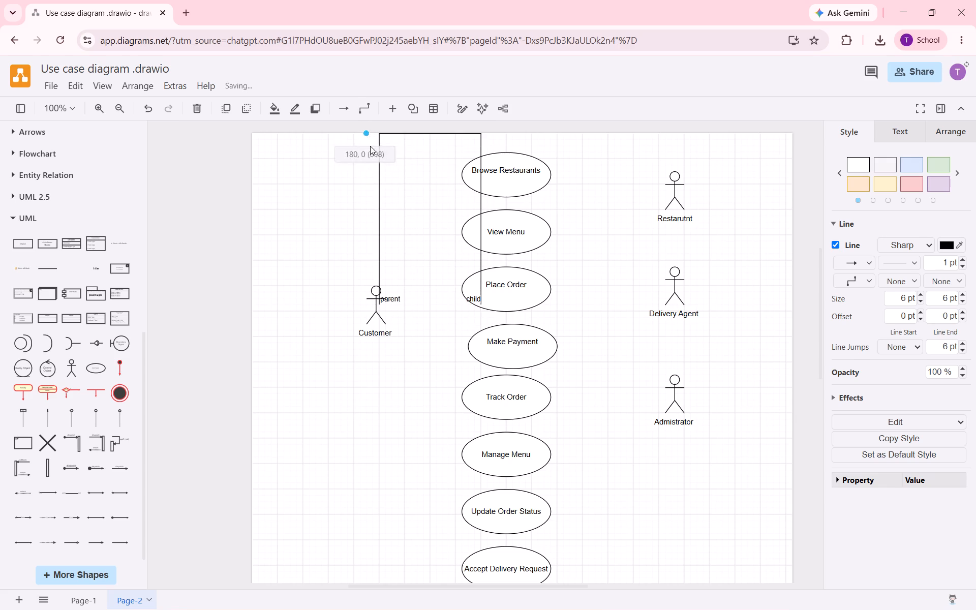
drag(370, 146, 375, 155)
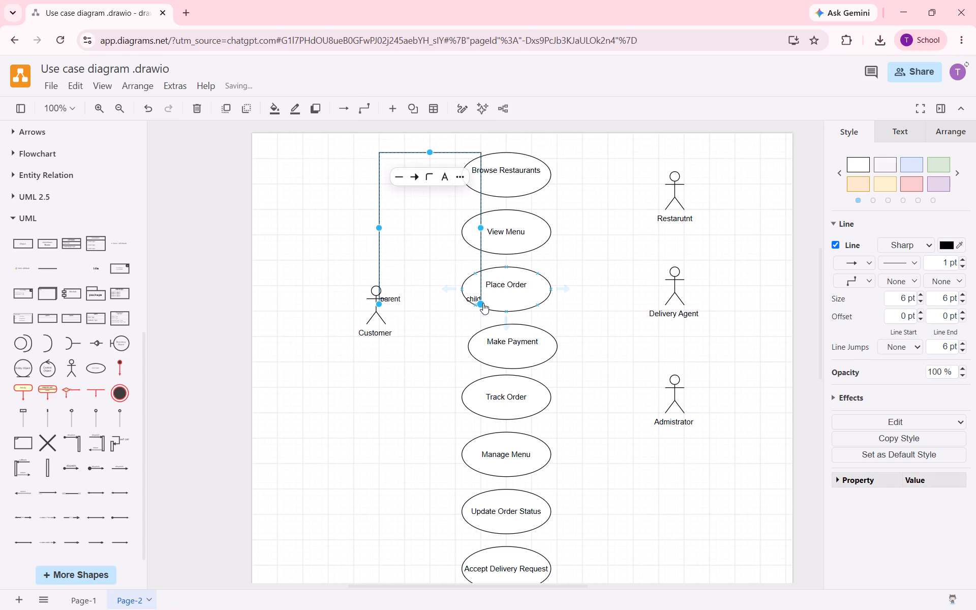
drag(483, 303, 521, 166)
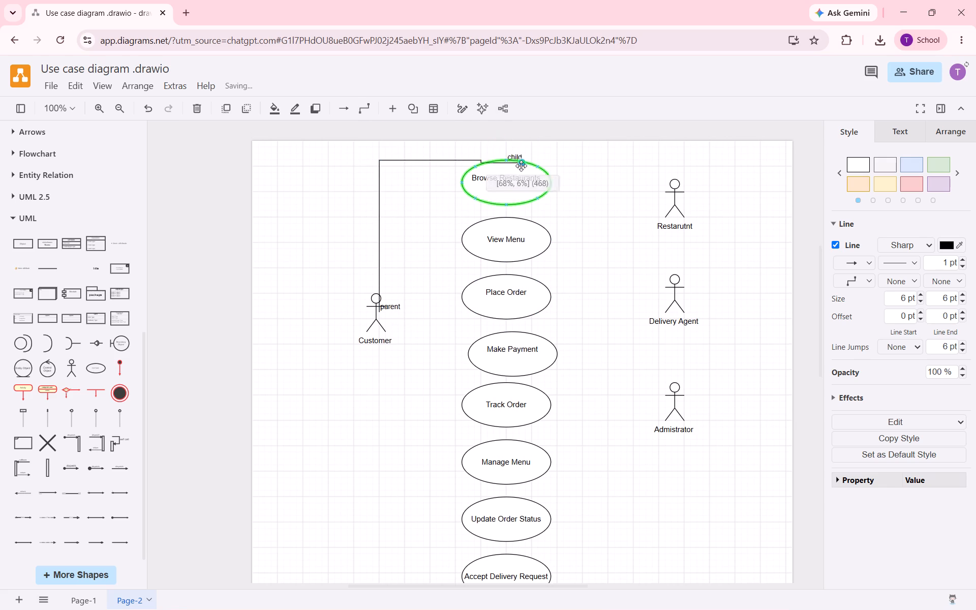
drag(521, 166, 504, 168)
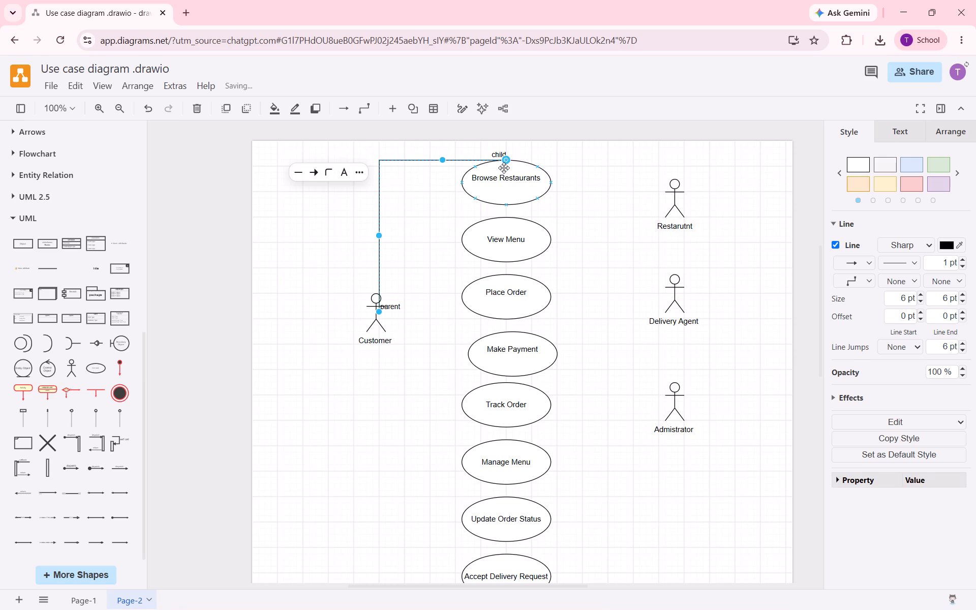
drag(504, 161, 453, 179)
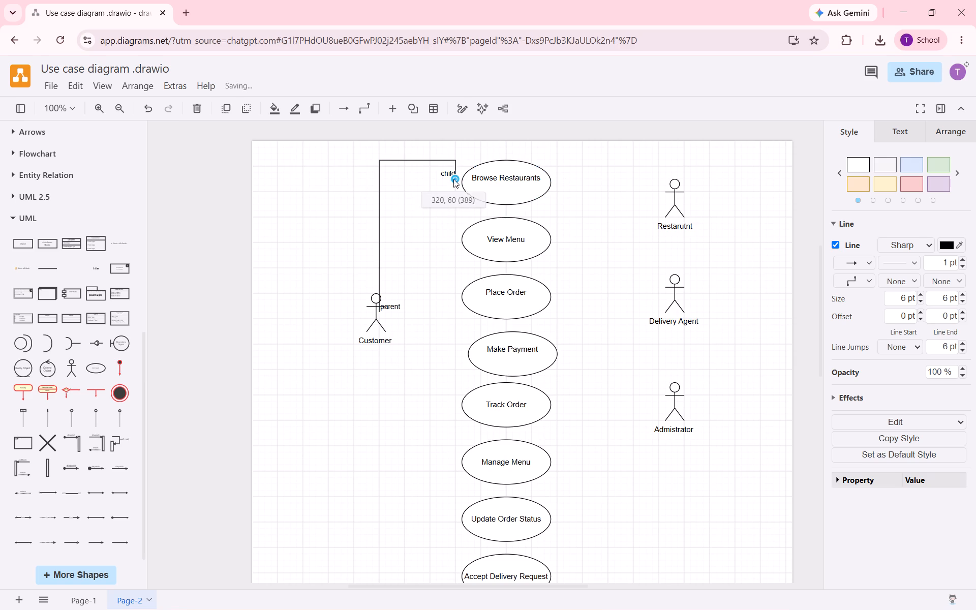
drag(453, 179, 506, 209)
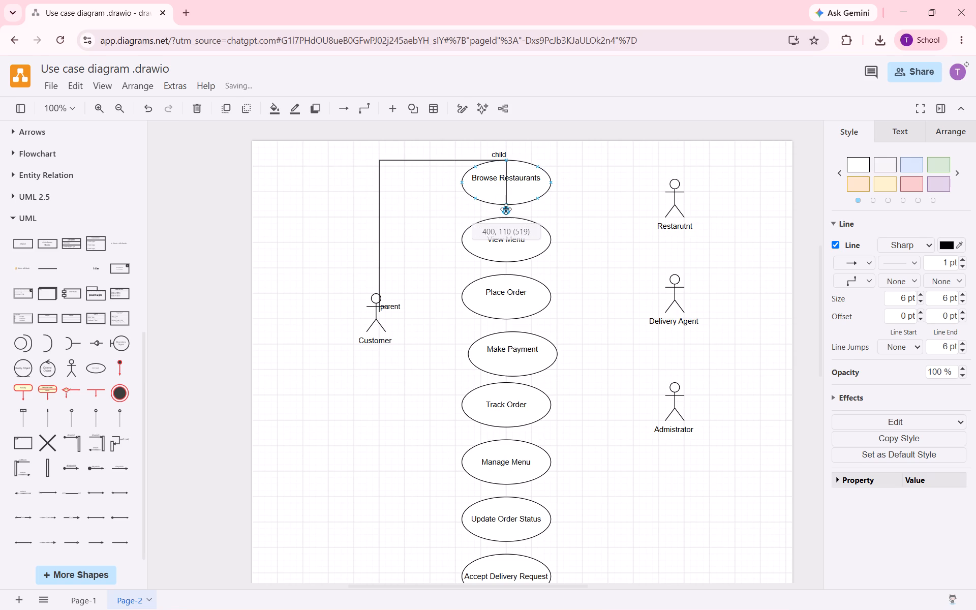
drag(506, 209, 489, 202)
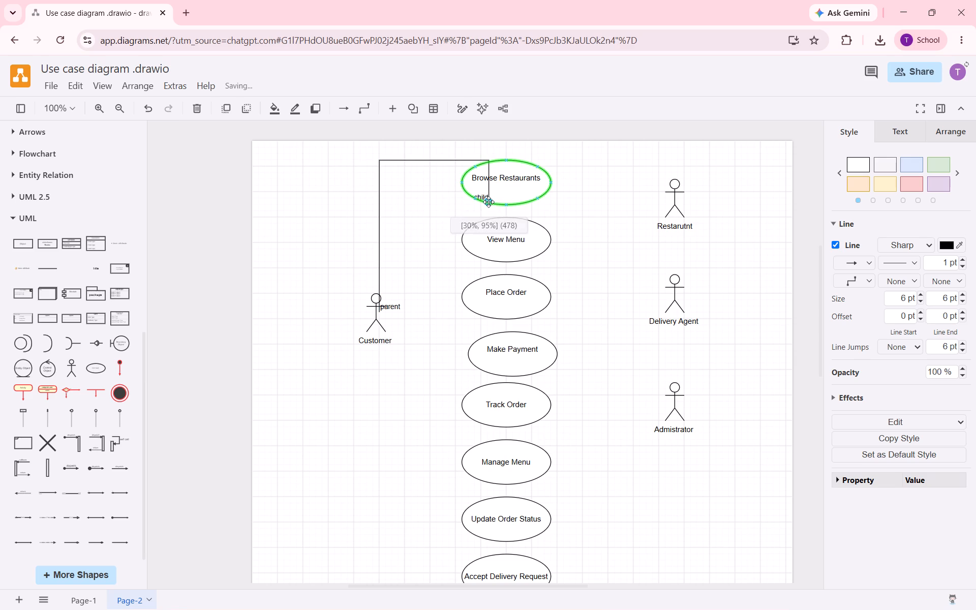
drag(489, 202, 462, 187)
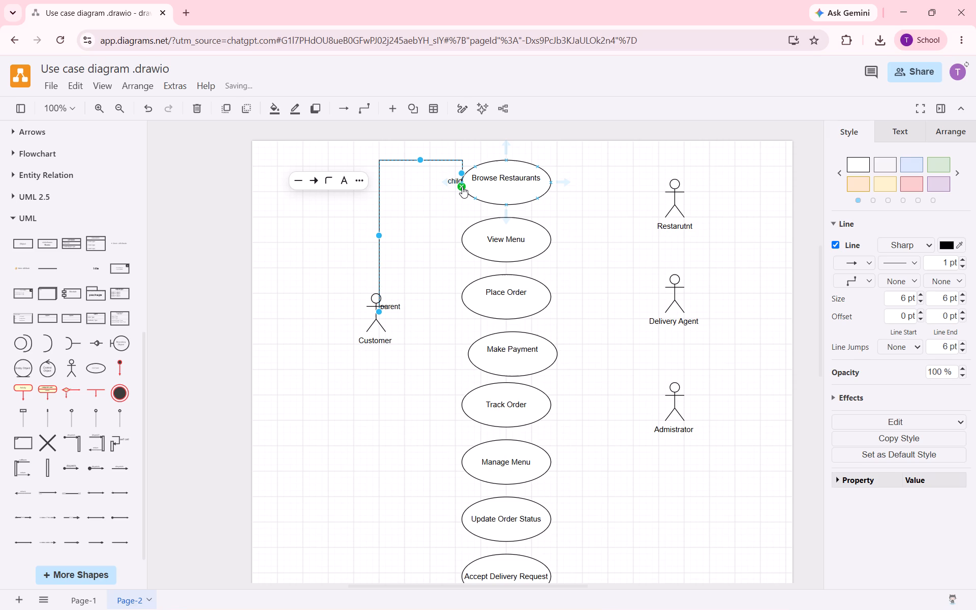
drag(462, 187, 468, 193)
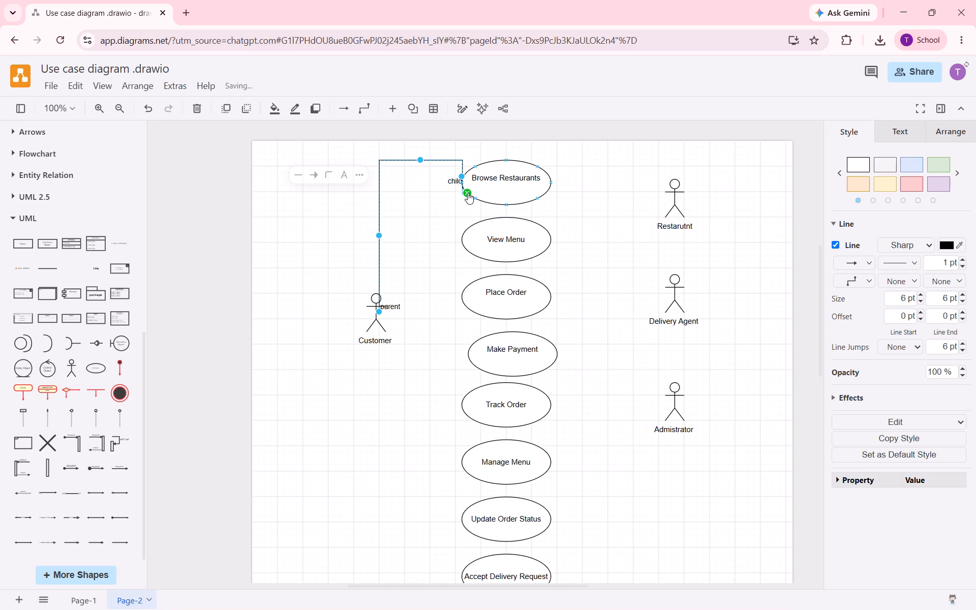
click(452, 207)
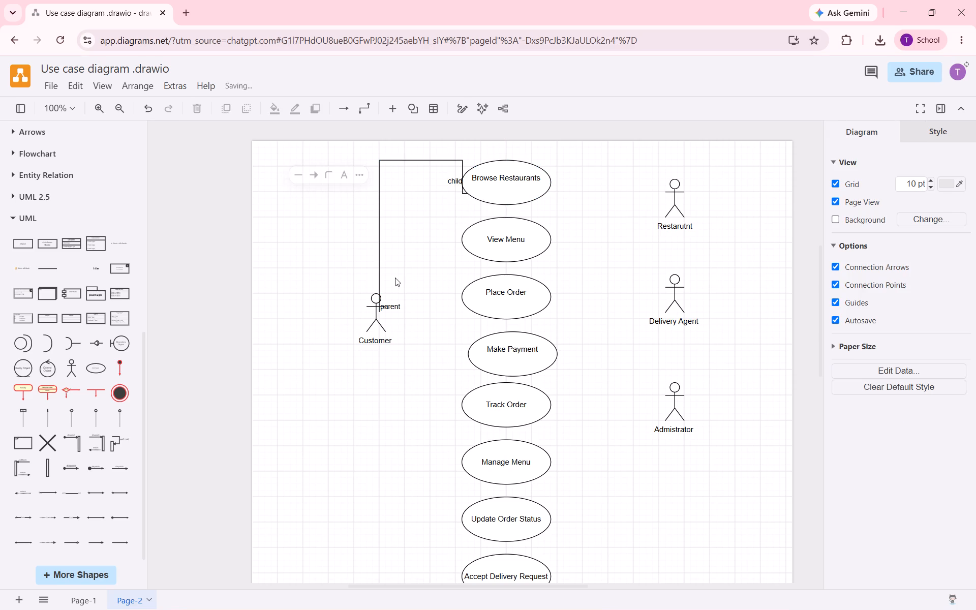
Add a second association line with its parent end on Customer and its child end attached to the View Menu oval.
click(69, 487)
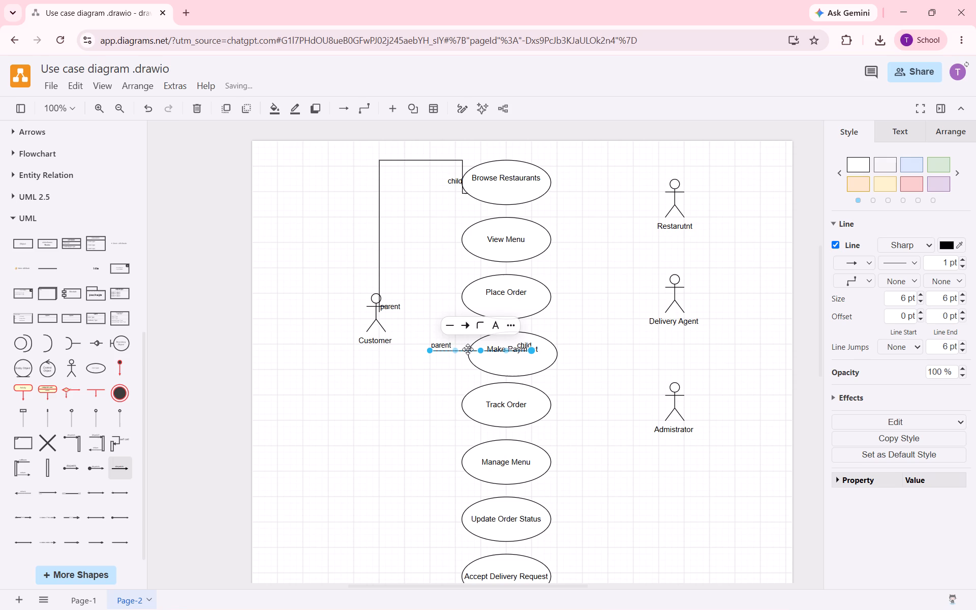
drag(468, 349, 410, 311)
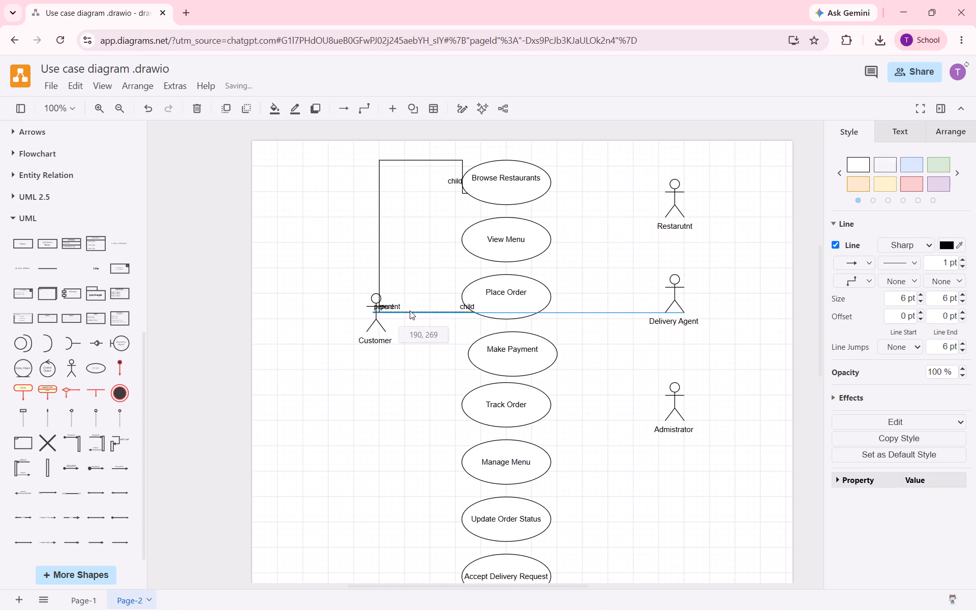
drag(410, 311, 415, 311)
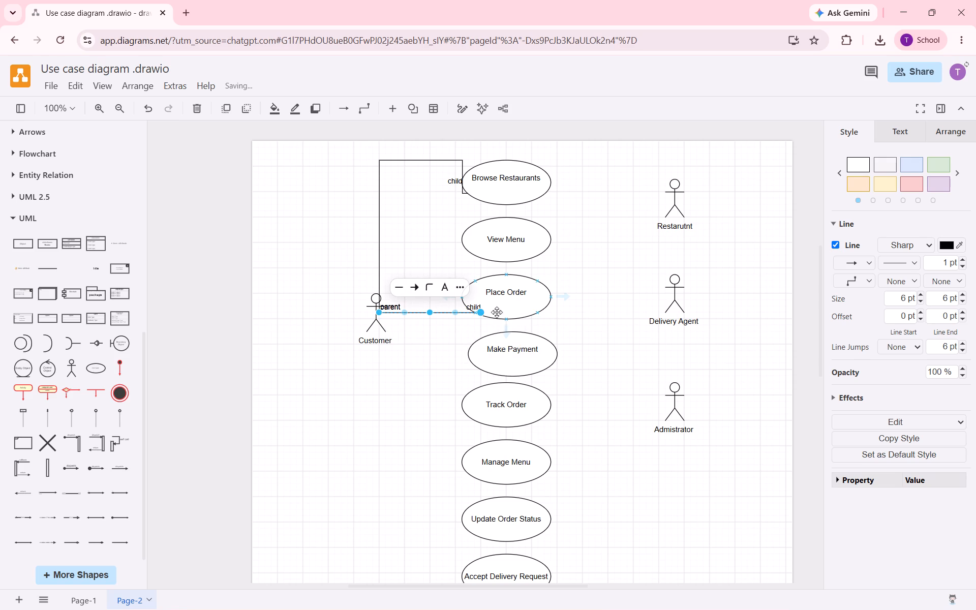
drag(482, 313, 446, 293)
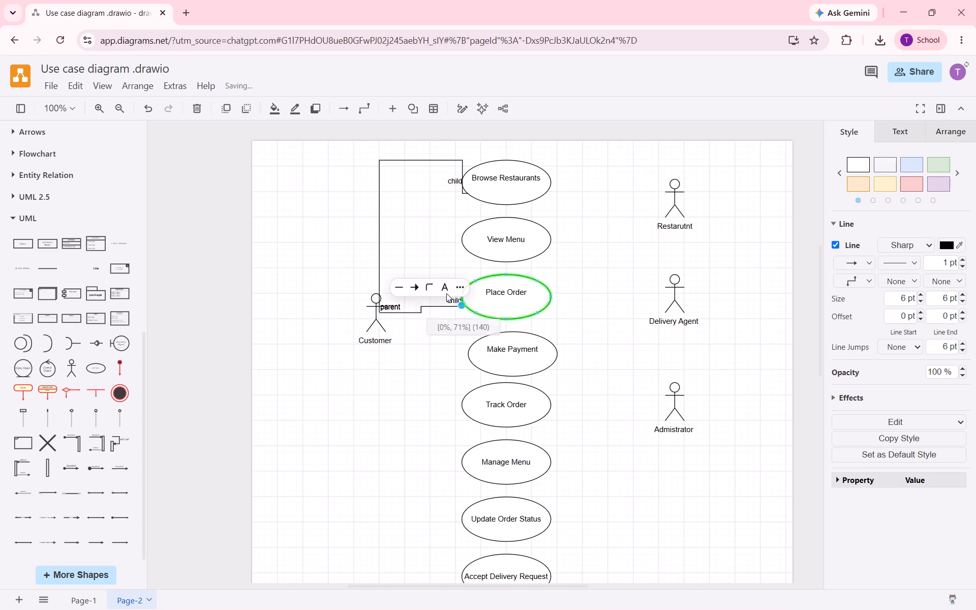
drag(446, 293, 448, 239)
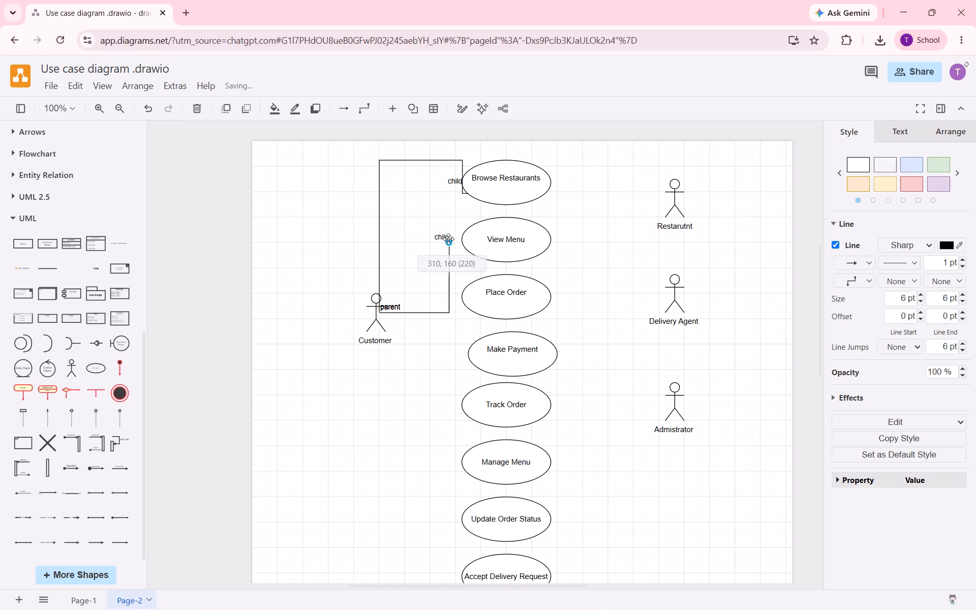
drag(448, 239, 458, 317)
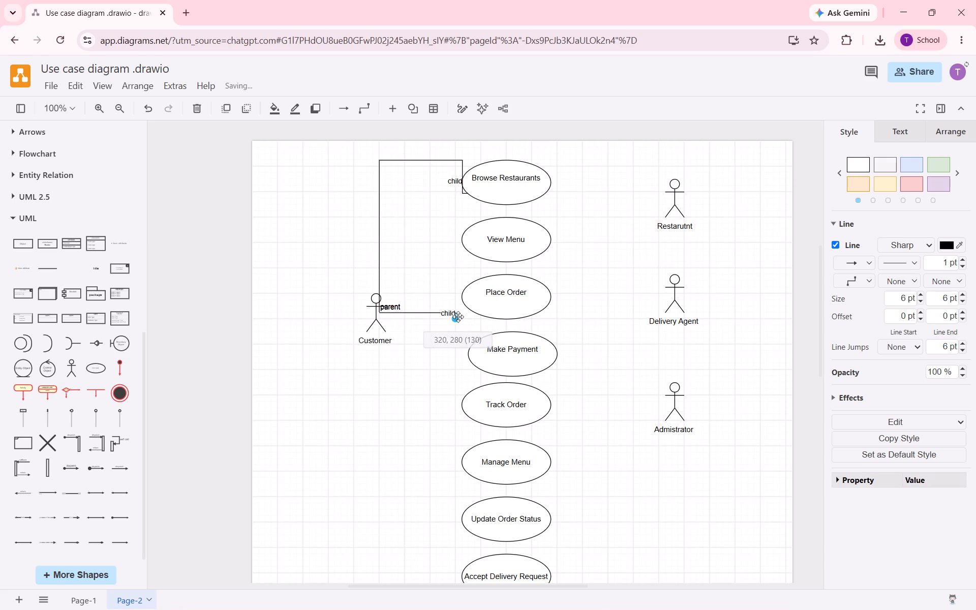
drag(458, 317, 469, 258)
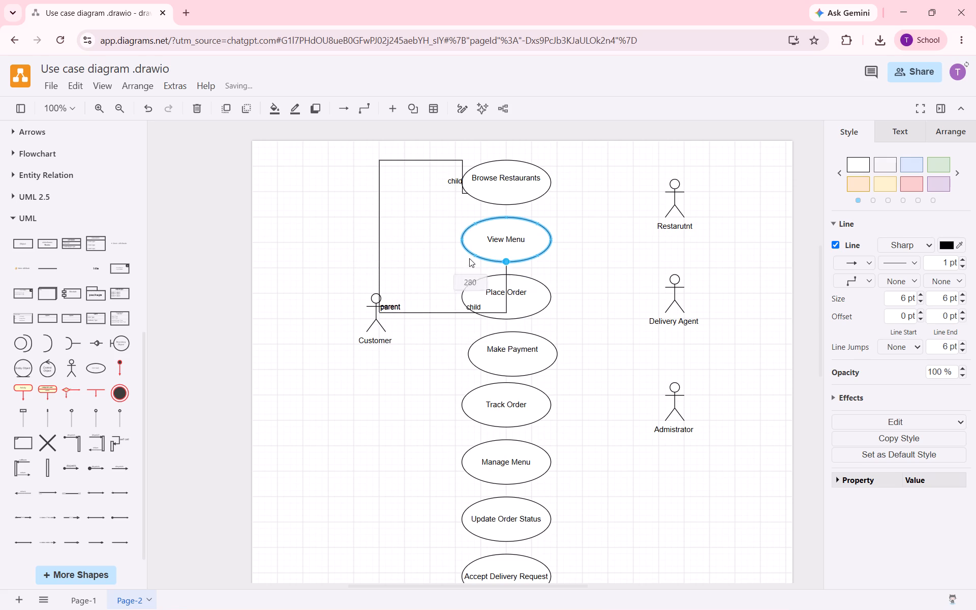
drag(469, 258, 459, 244)
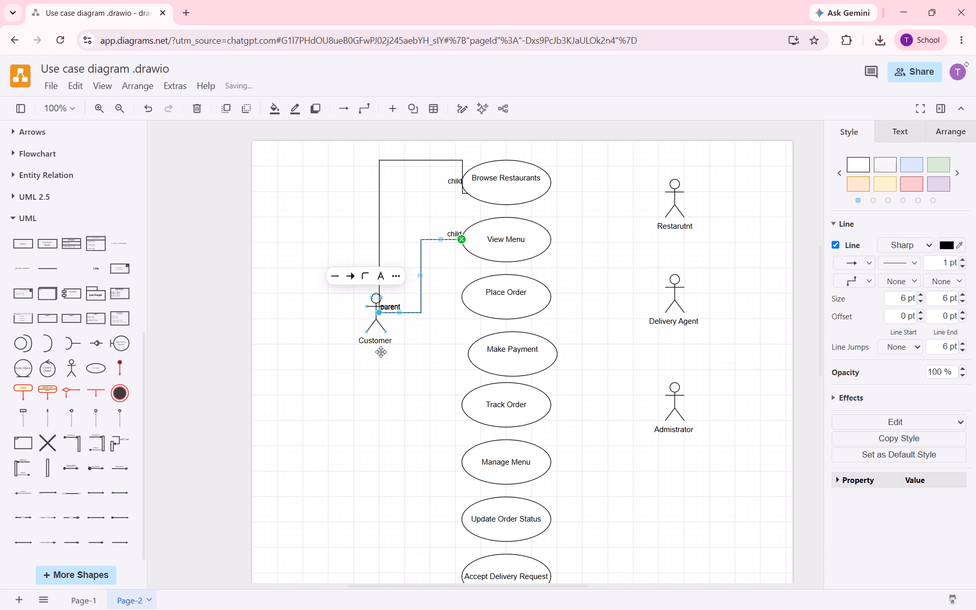
Add a third association line with its parent end on Customer and its child end attached to the Place Order oval.
click(70, 490)
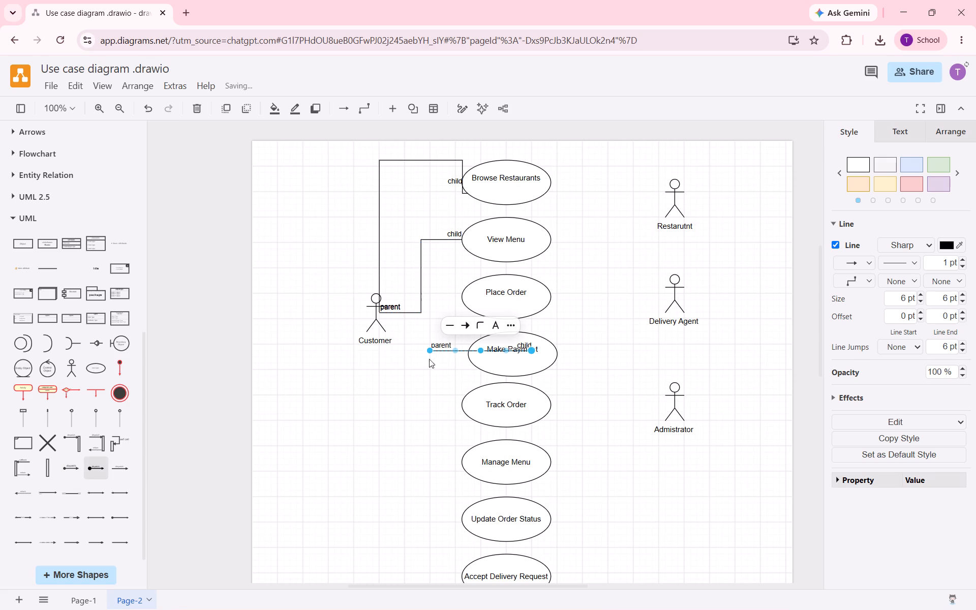
drag(472, 348, 430, 333)
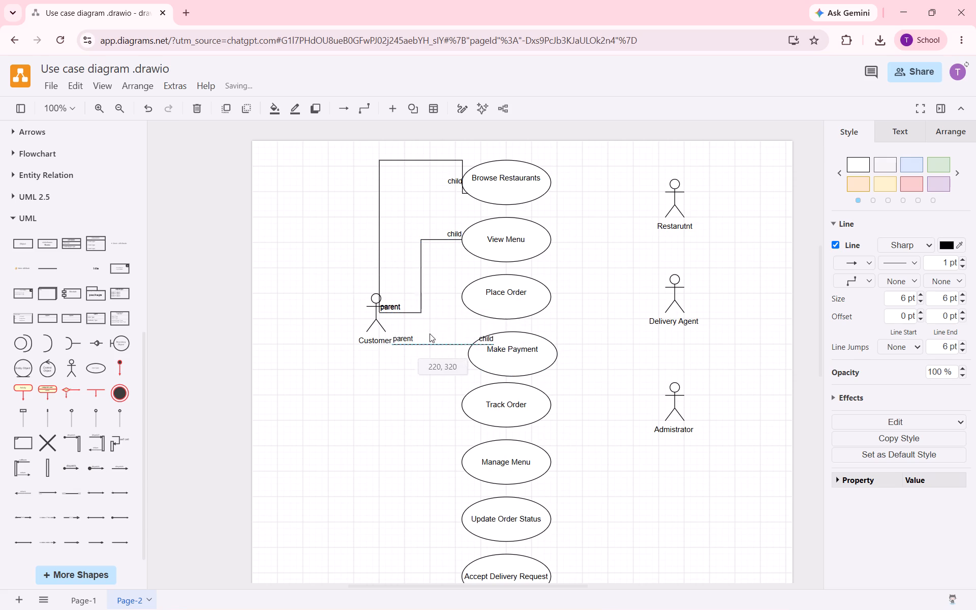
drag(430, 333, 415, 308)
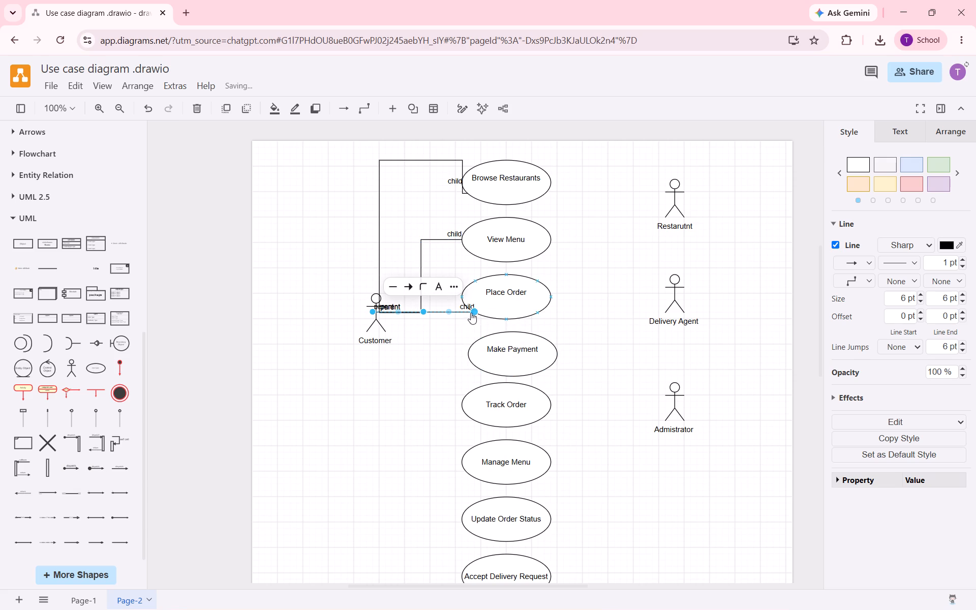
drag(471, 312, 464, 301)
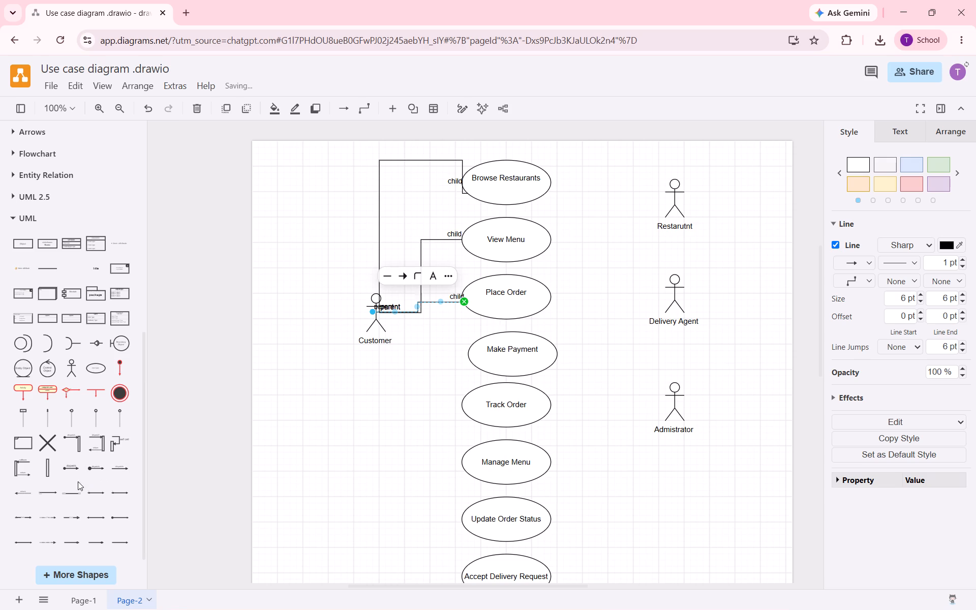
Add a fourth association line with its parent end on Customer and its child end attached to the Make Payment oval.
click(69, 491)
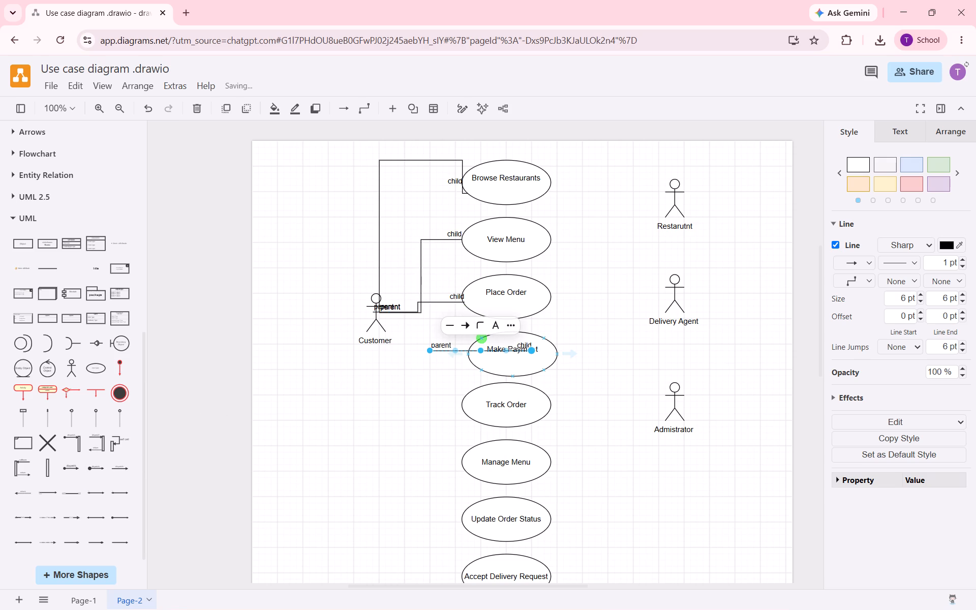
click(481, 350)
drag(473, 349, 432, 320)
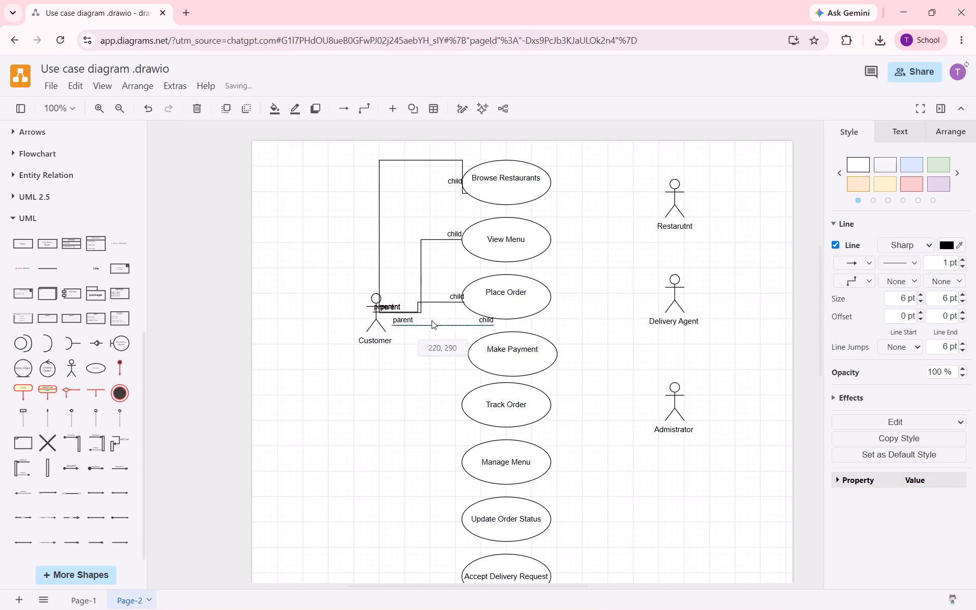
drag(432, 320, 411, 314)
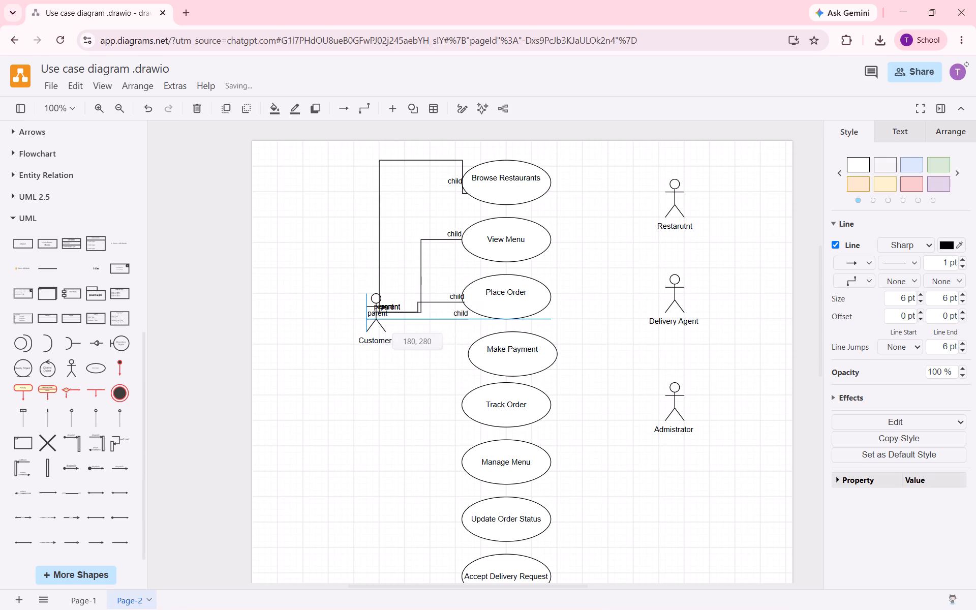
drag(411, 314, 416, 312)
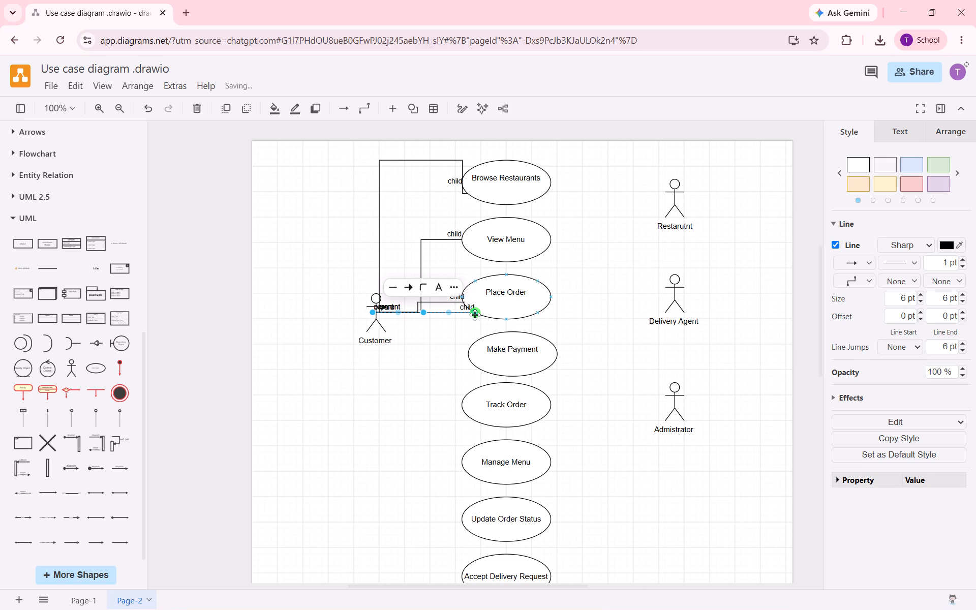
drag(475, 313, 470, 349)
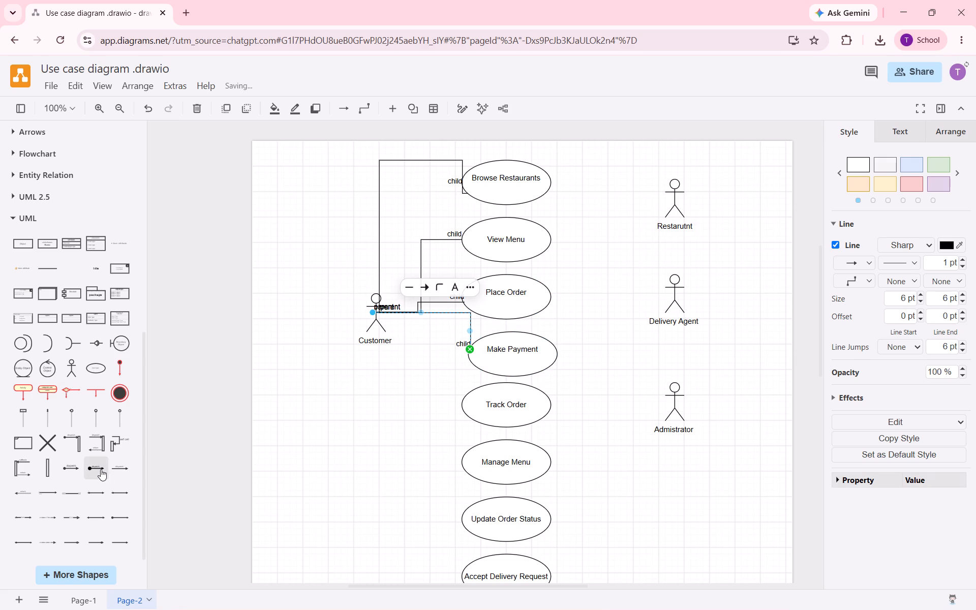
Add a fifth Association 1 line to the diagram for linking Customer to Track Order.
click(75, 495)
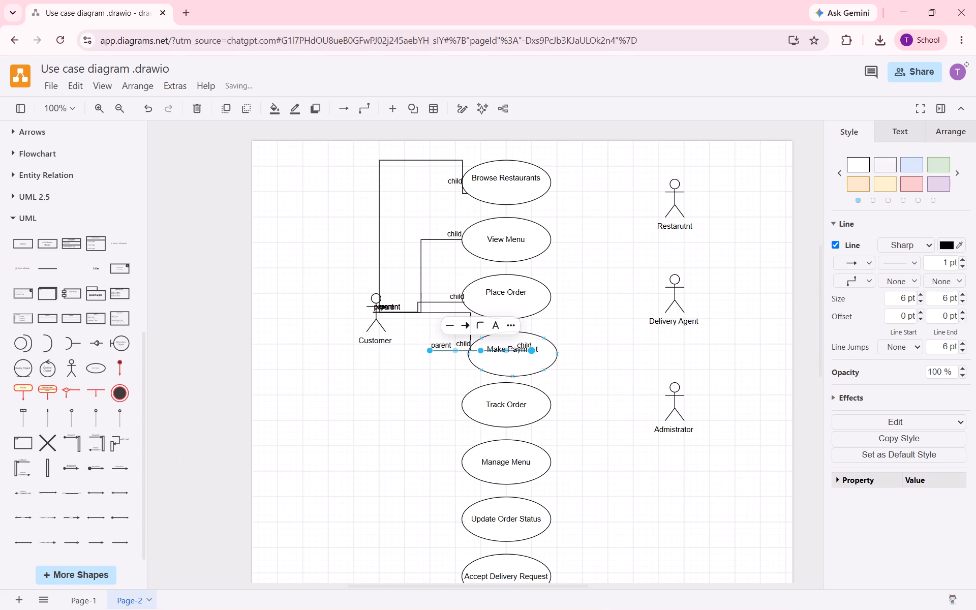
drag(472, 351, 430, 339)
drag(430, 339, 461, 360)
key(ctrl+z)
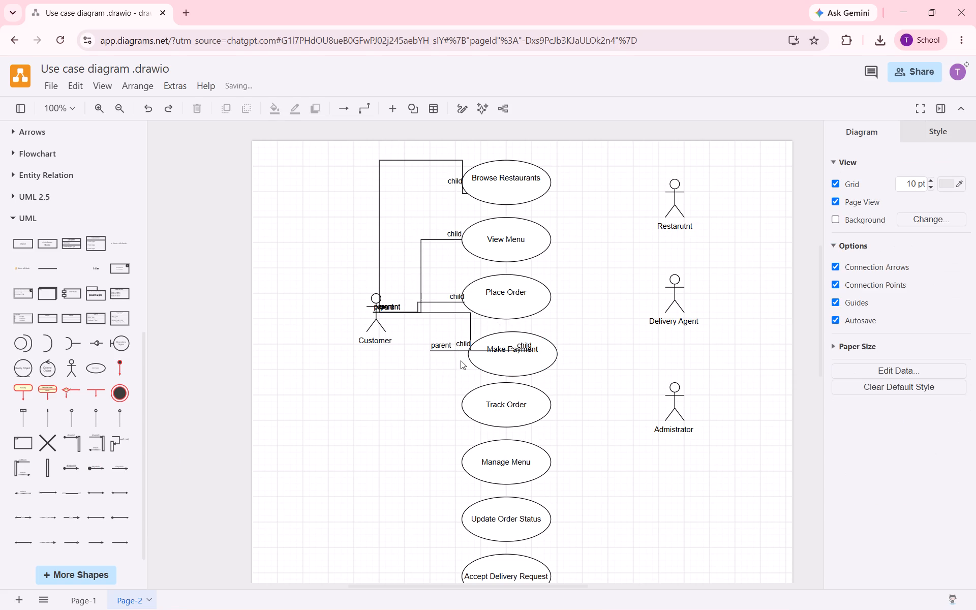
Place the new association line with its parent end on Customer and attach its child end to the Track Order oval.
drag(479, 348, 429, 312)
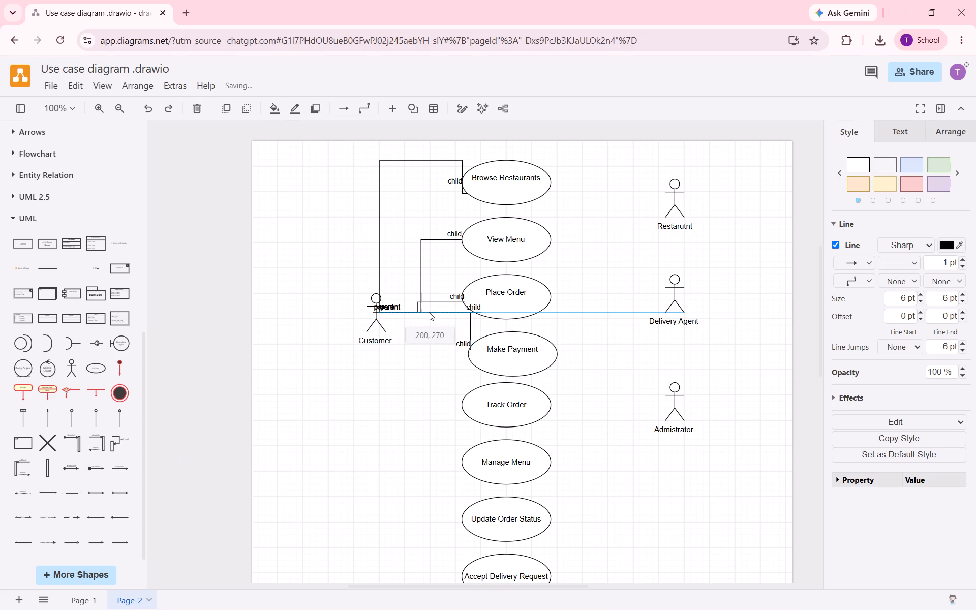
drag(429, 312, 422, 313)
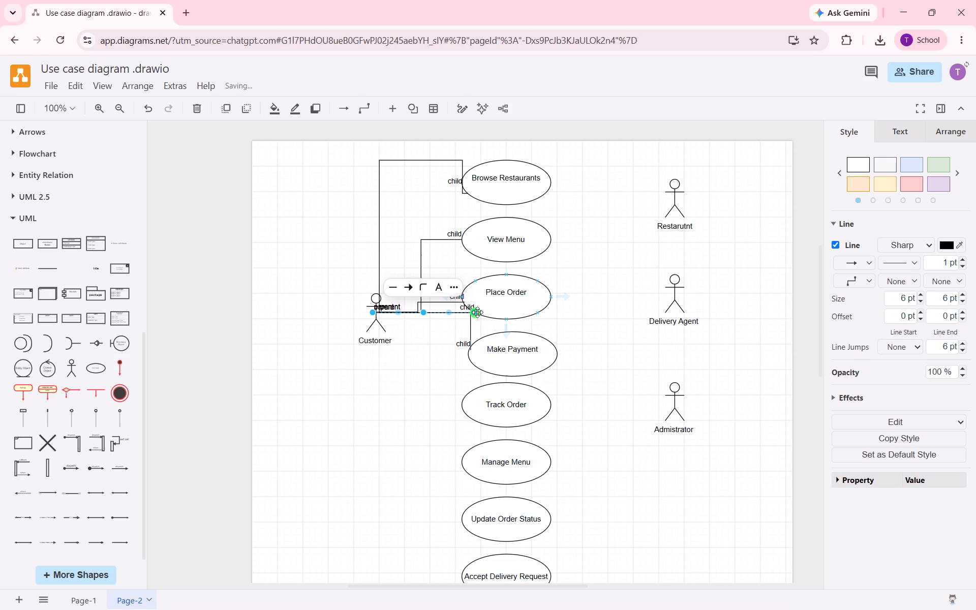
drag(477, 312, 441, 422)
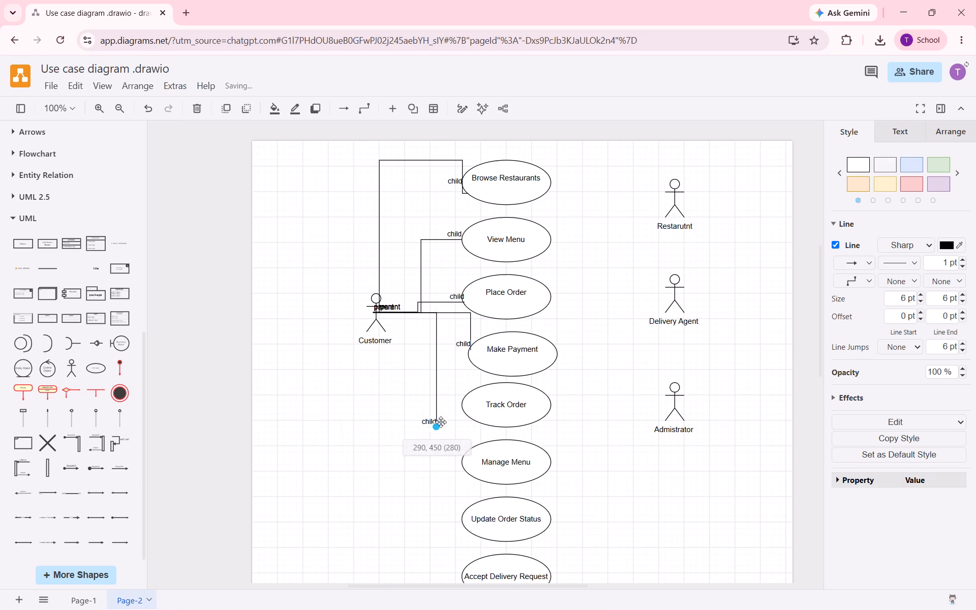
drag(441, 422, 462, 410)
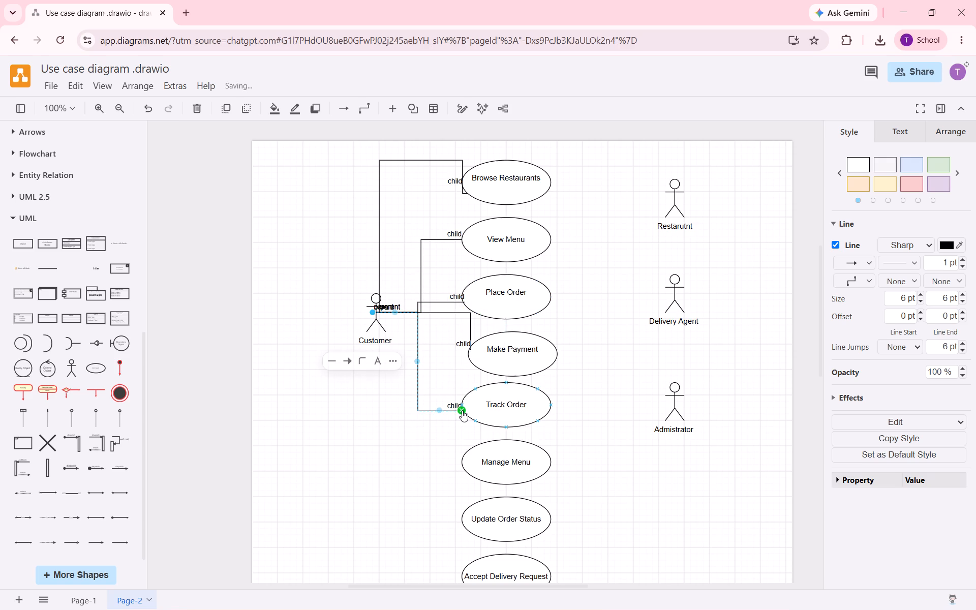
click(425, 456)
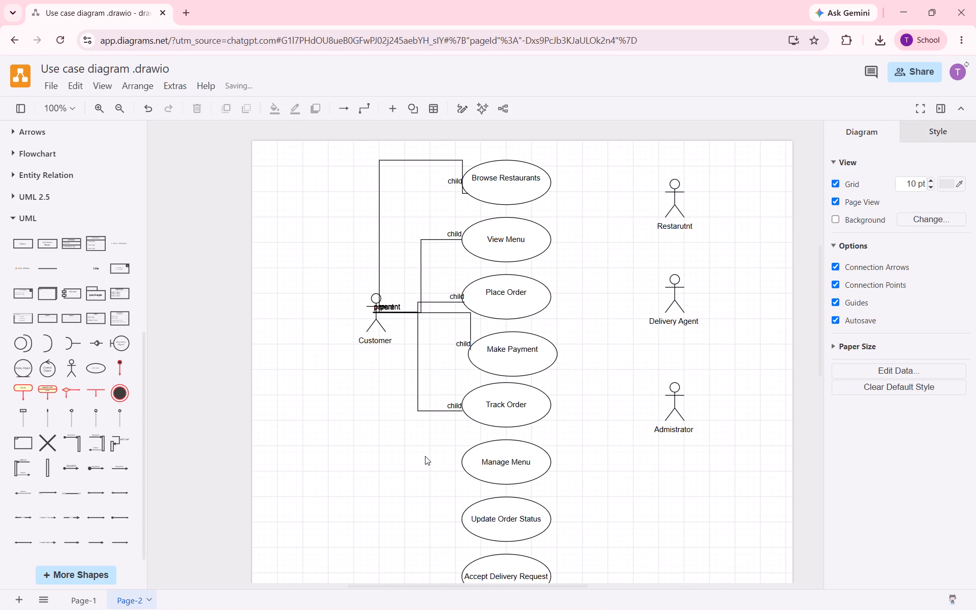
Switch to ChatGPT and send "done" to report that the Customer connections are finished.
key(alt+Tab)
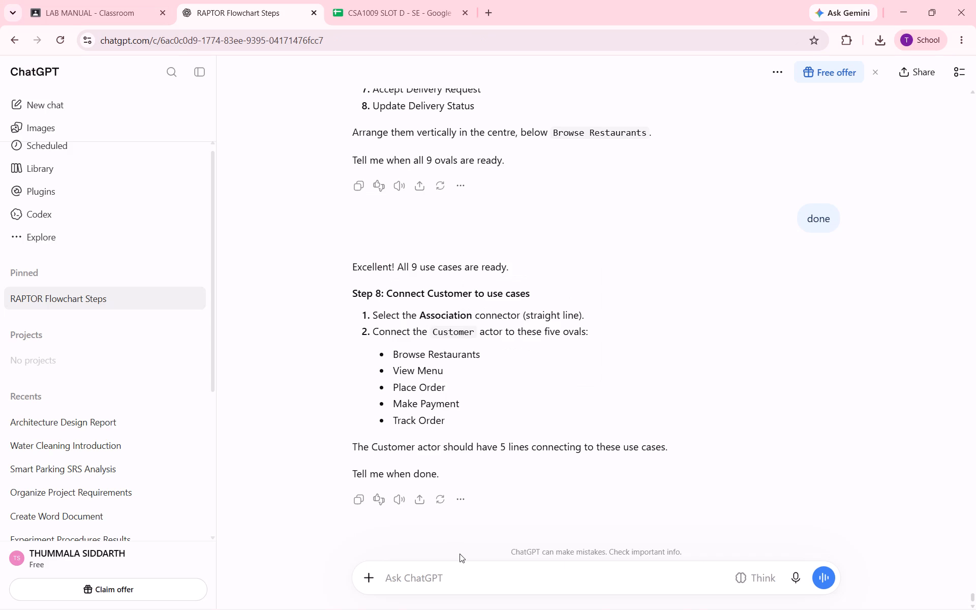
click(456, 573)
text(done)
key(space)
key(Return)
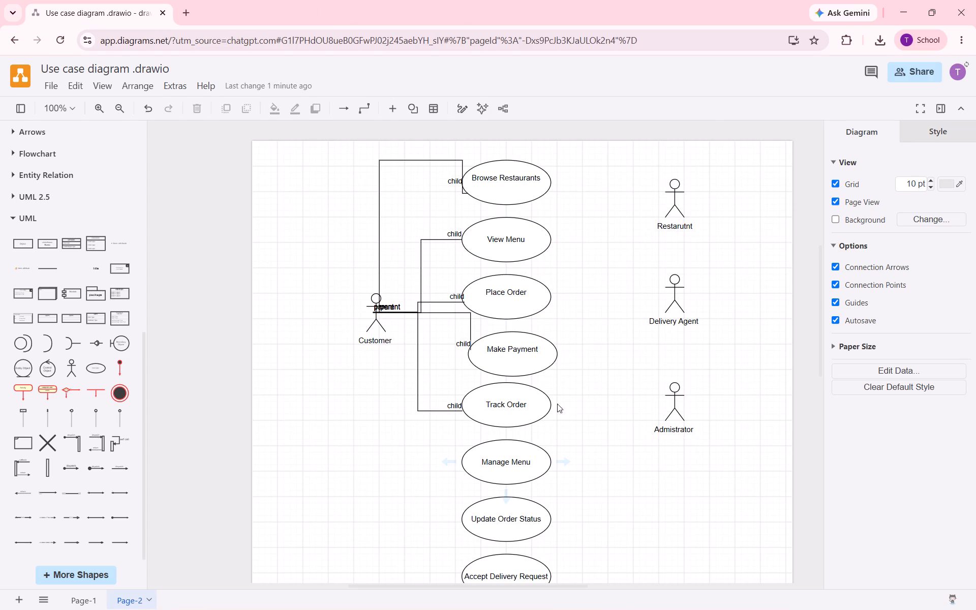
drag(670, 194, 532, 339)
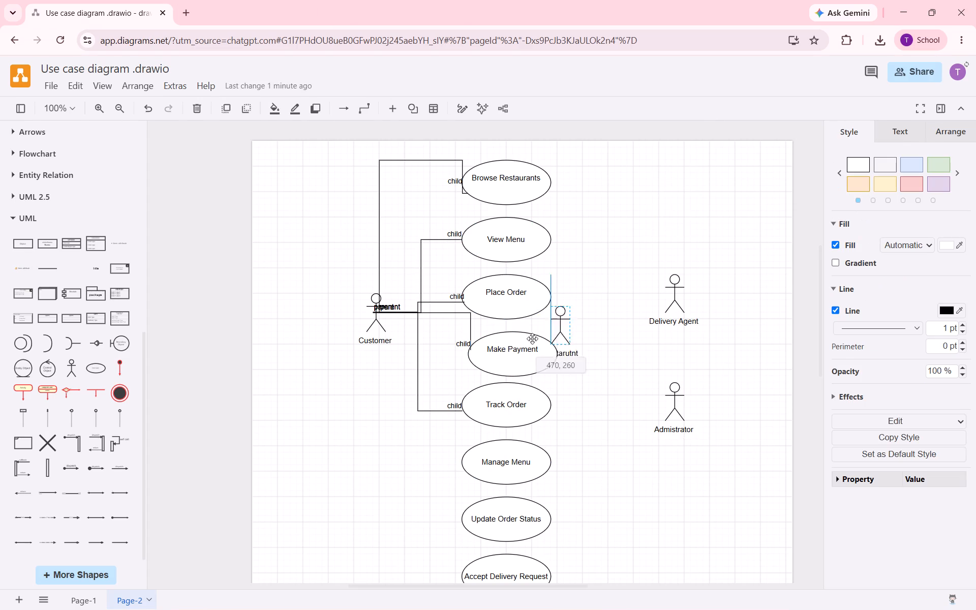
drag(532, 339, 361, 477)
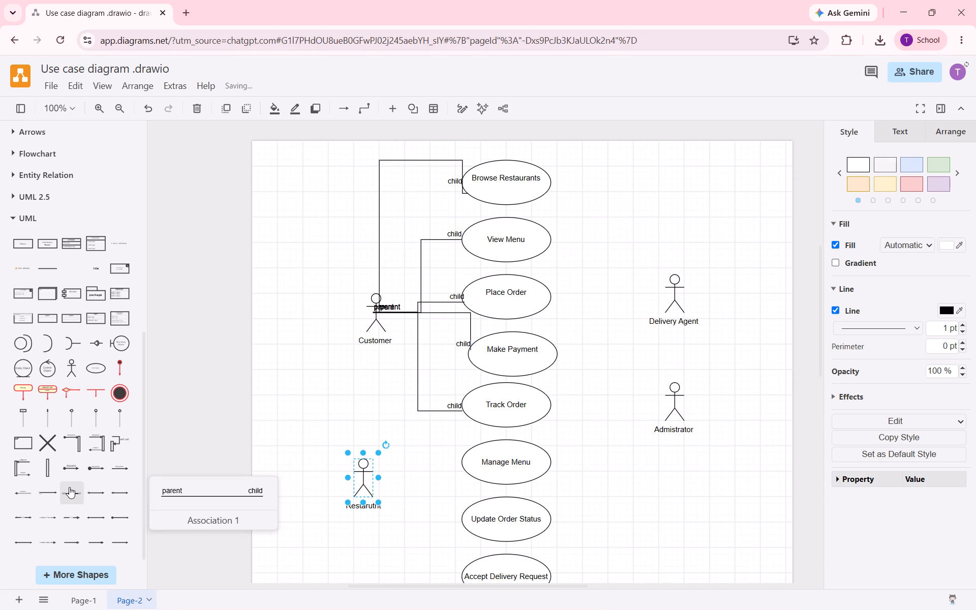
Add two Association 1 lines and run one from the Restaurant actor to the left edge of the Manage Menu oval.
click(70, 488)
click(361, 484)
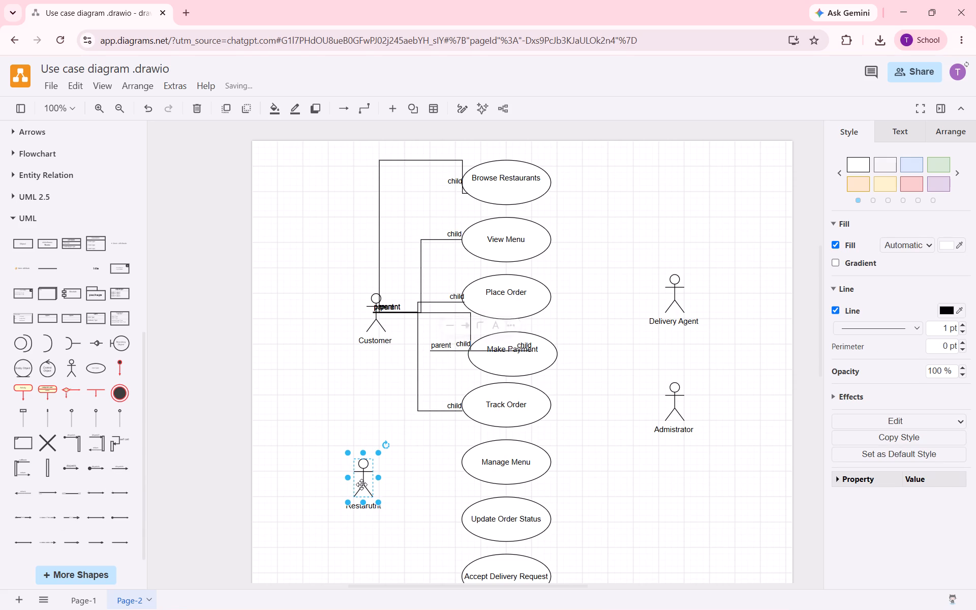
click(415, 482)
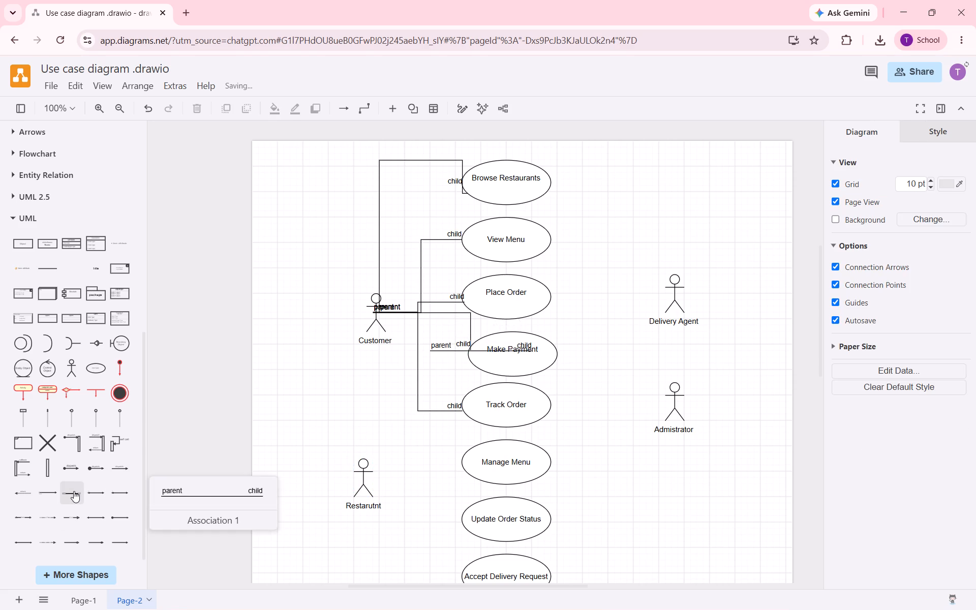
click(74, 491)
drag(493, 352, 422, 480)
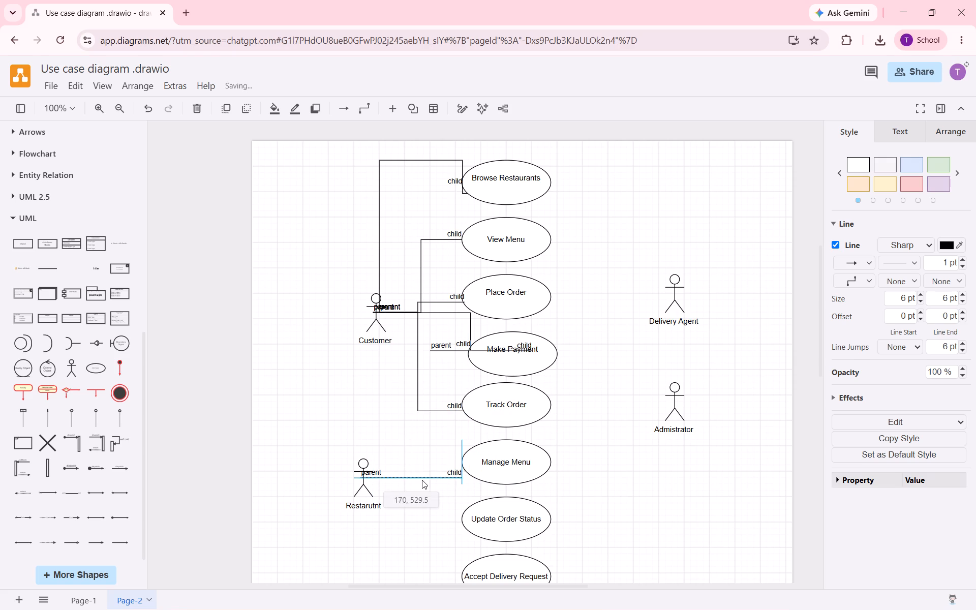
drag(422, 480, 423, 480)
drag(464, 478, 463, 465)
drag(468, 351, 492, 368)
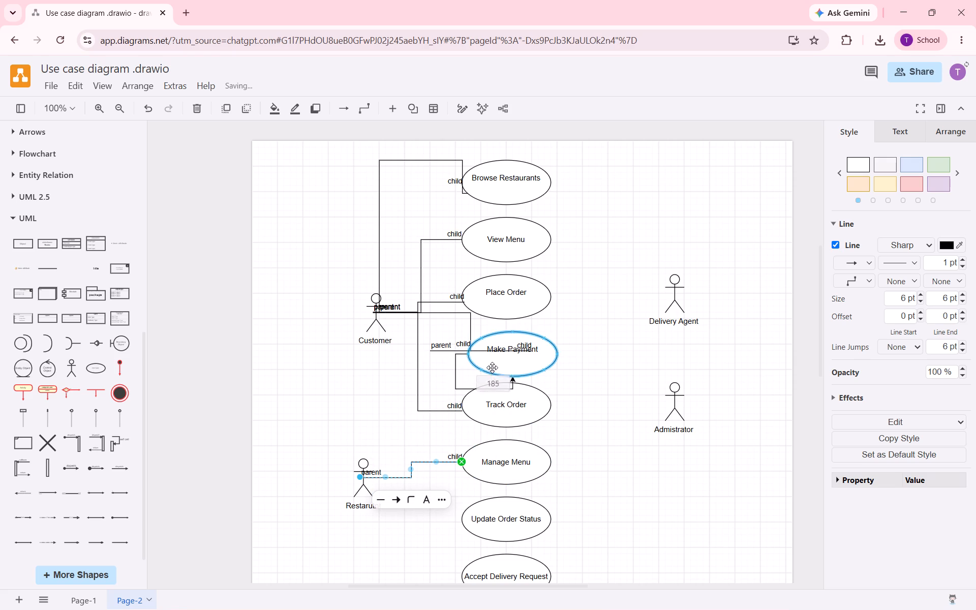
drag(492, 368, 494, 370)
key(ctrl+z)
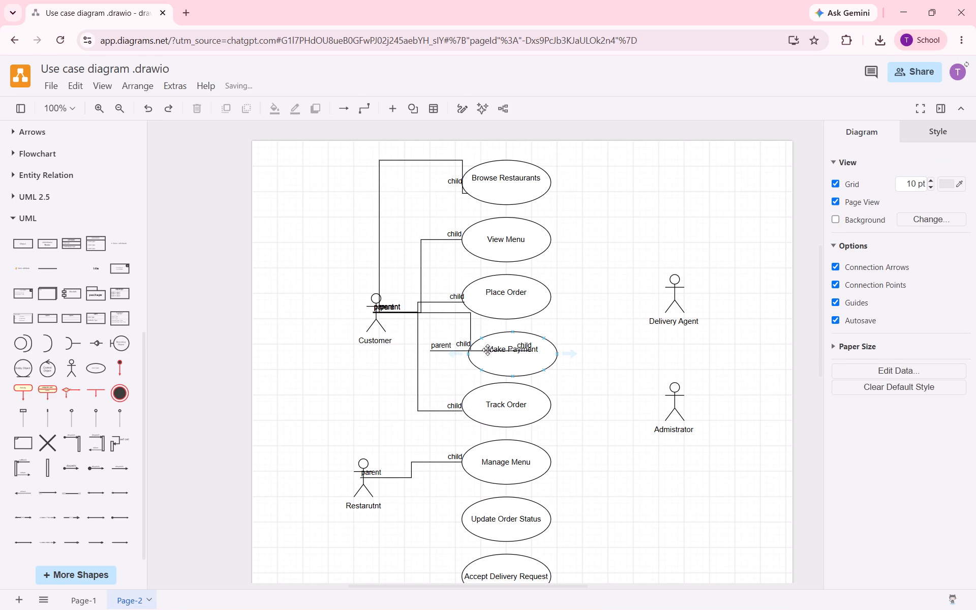
Place the spare association line with its parent end on Restaurant and attach its child end to the Update Order Status oval.
drag(487, 351, 418, 482)
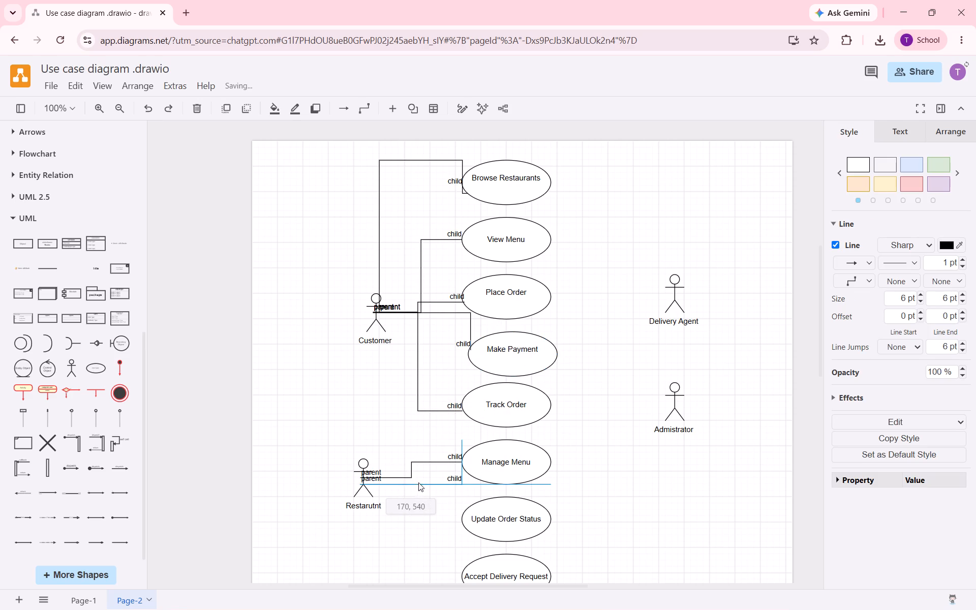
drag(418, 482, 417, 481)
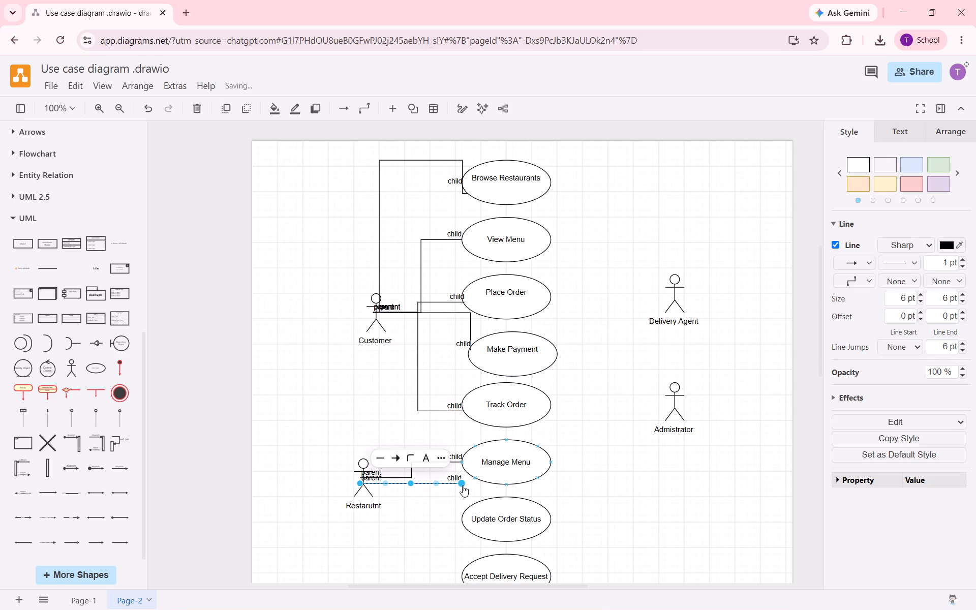
drag(462, 484, 453, 522)
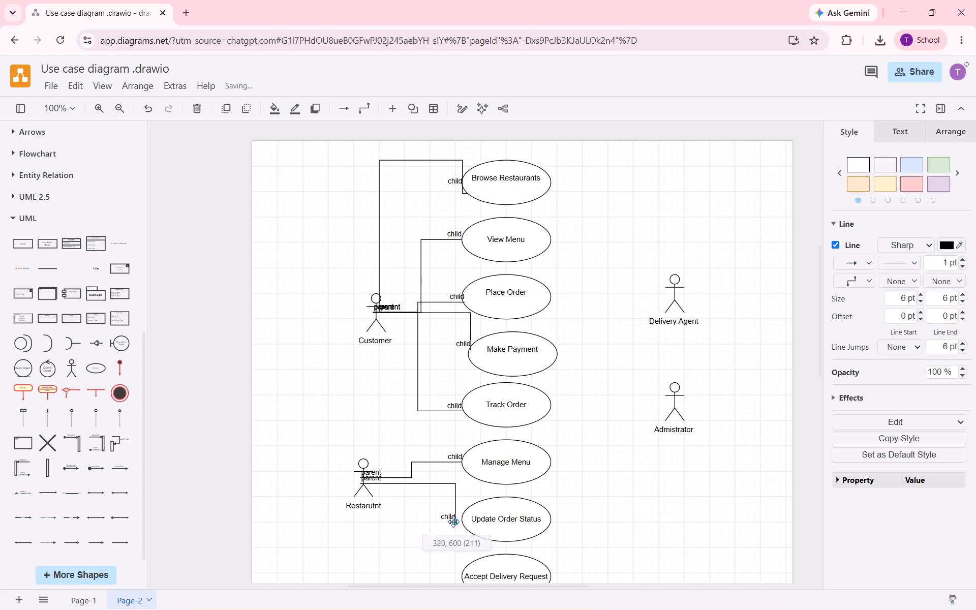
drag(453, 522, 460, 520)
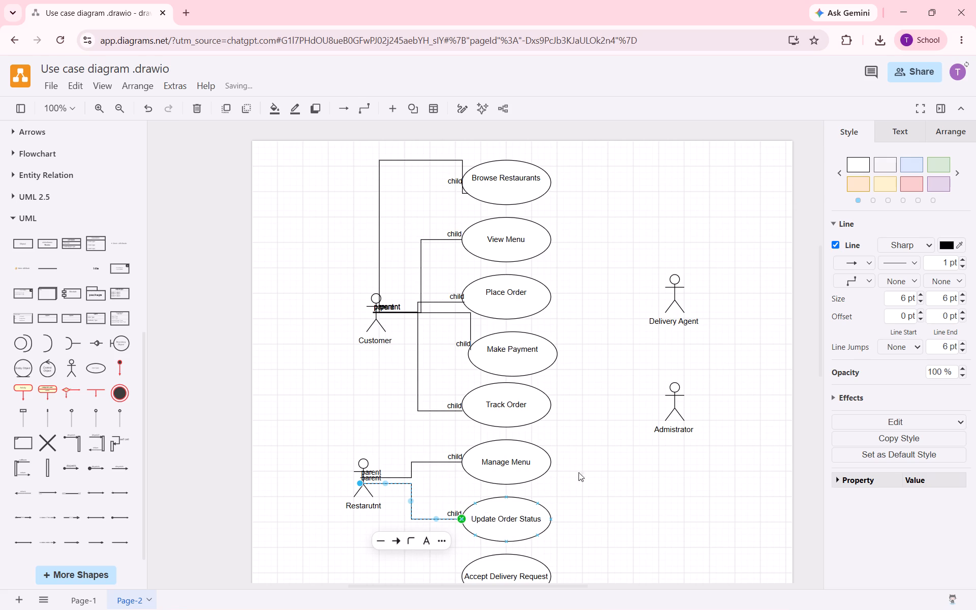
Switch to ChatGPT and send "done" to report that the Restaurant connections are finished.
scroll(668, 449, down, 4)
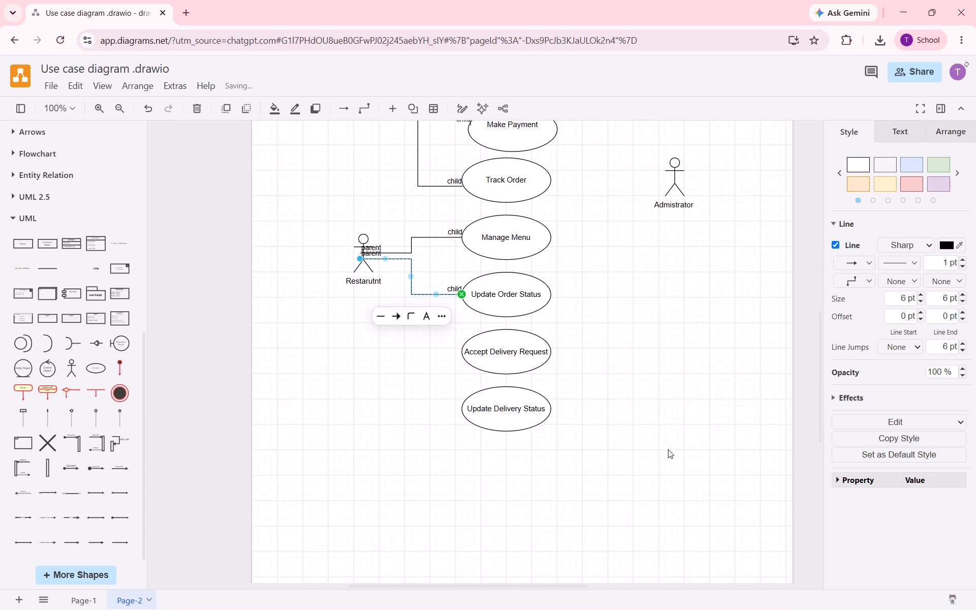
key(alt+Tab)
scroll(594, 434, down, 3)
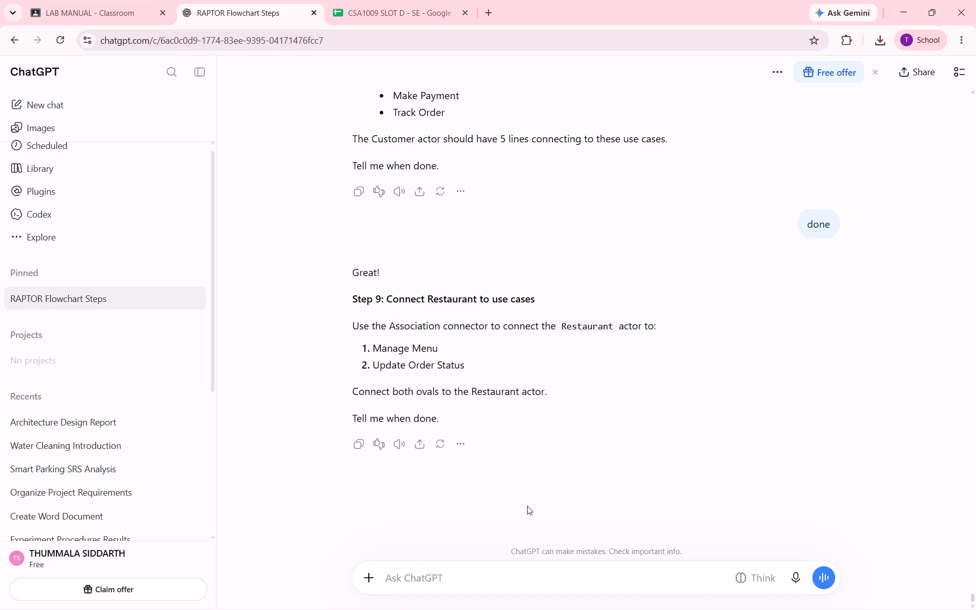
text(done)
key(Return)
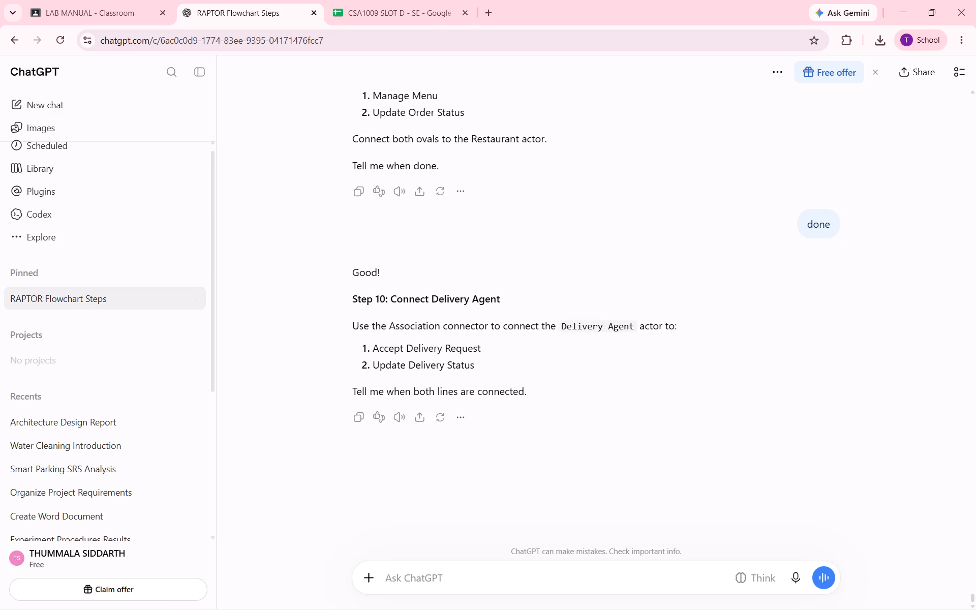
Switch back to the draw.io use case diagram, at the Delivery Agent actor.
key(alt+Tab)
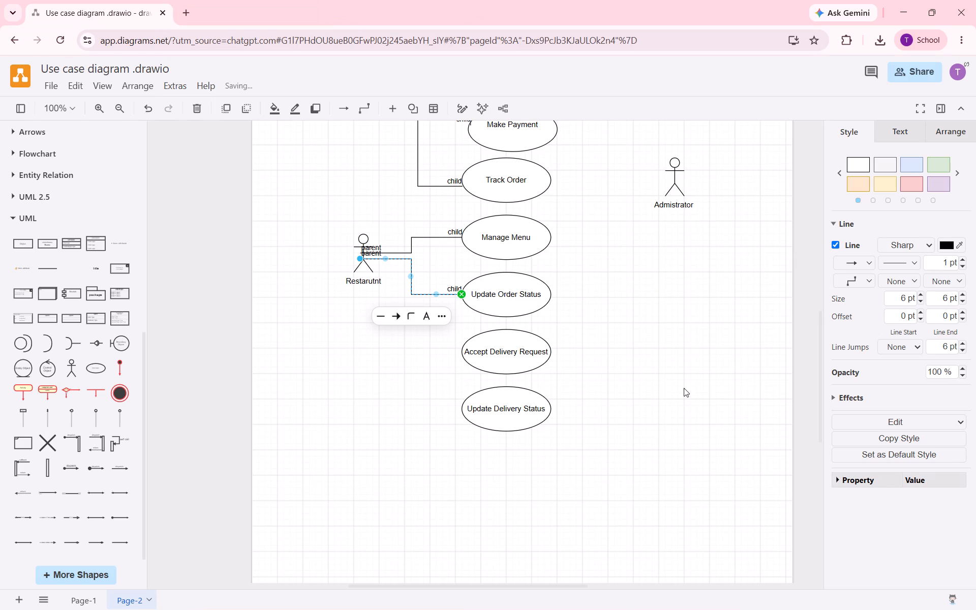
scroll(640, 313, up, 3)
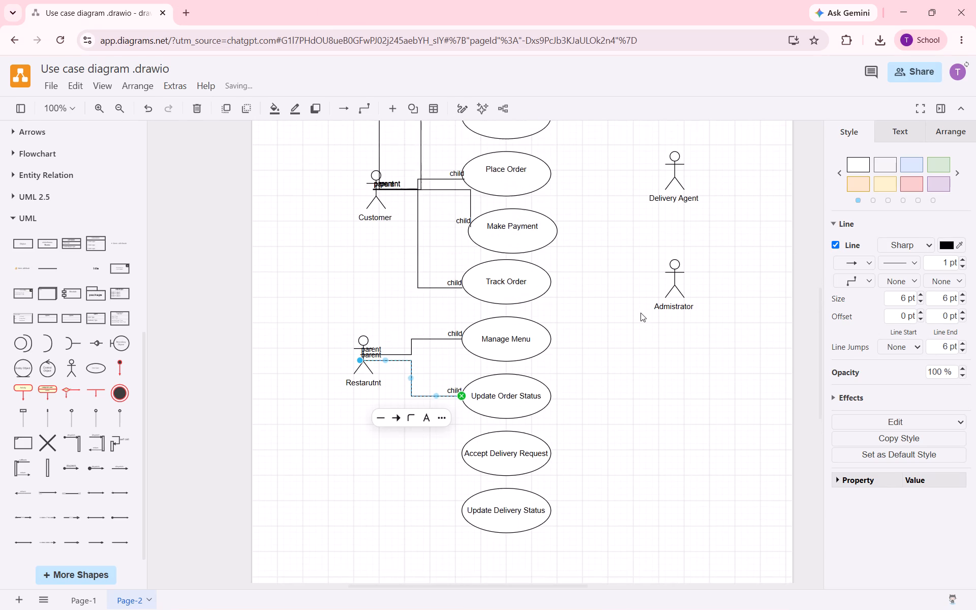
scroll(640, 313, up, 1)
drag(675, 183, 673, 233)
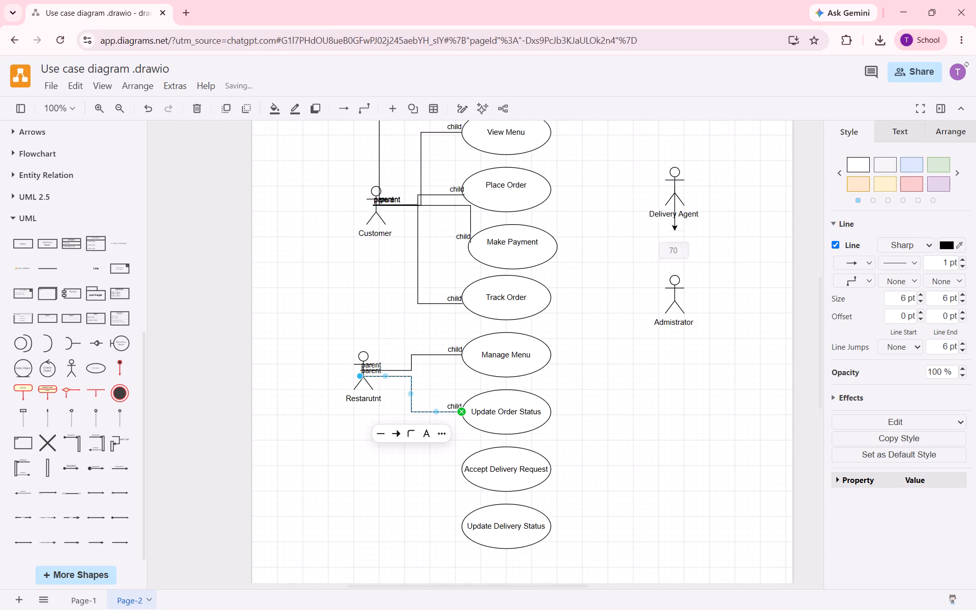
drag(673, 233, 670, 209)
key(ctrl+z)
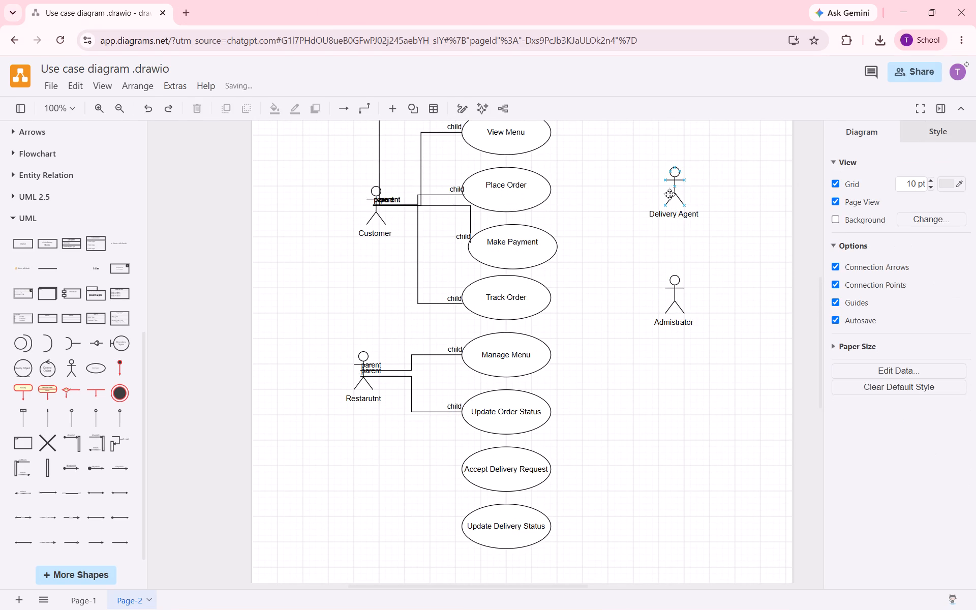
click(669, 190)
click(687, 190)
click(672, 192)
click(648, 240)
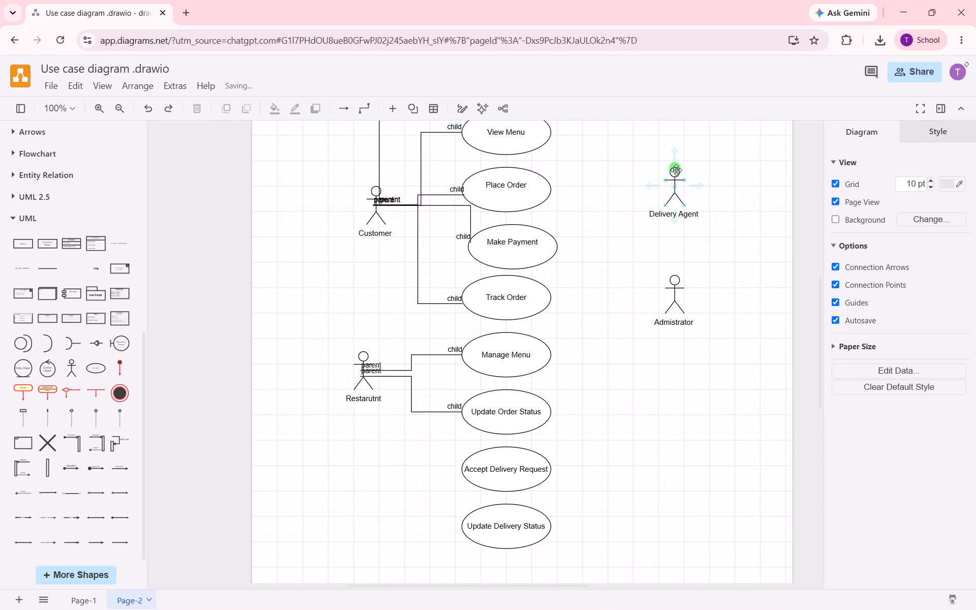
Move the Delivery Agent actor below the Administrator actor, to about 670, 510.
click(676, 173)
drag(676, 173, 682, 364)
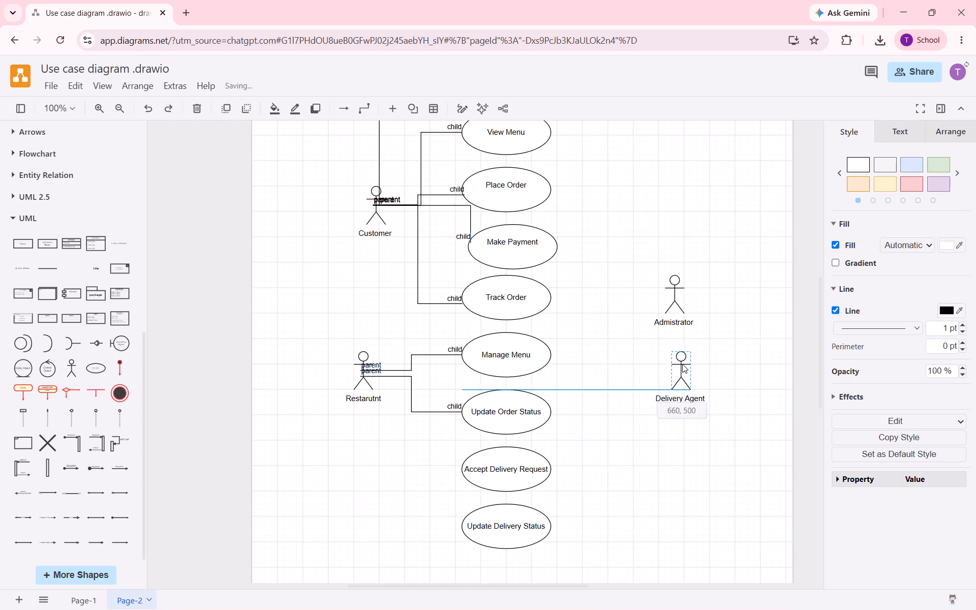
drag(682, 364, 689, 361)
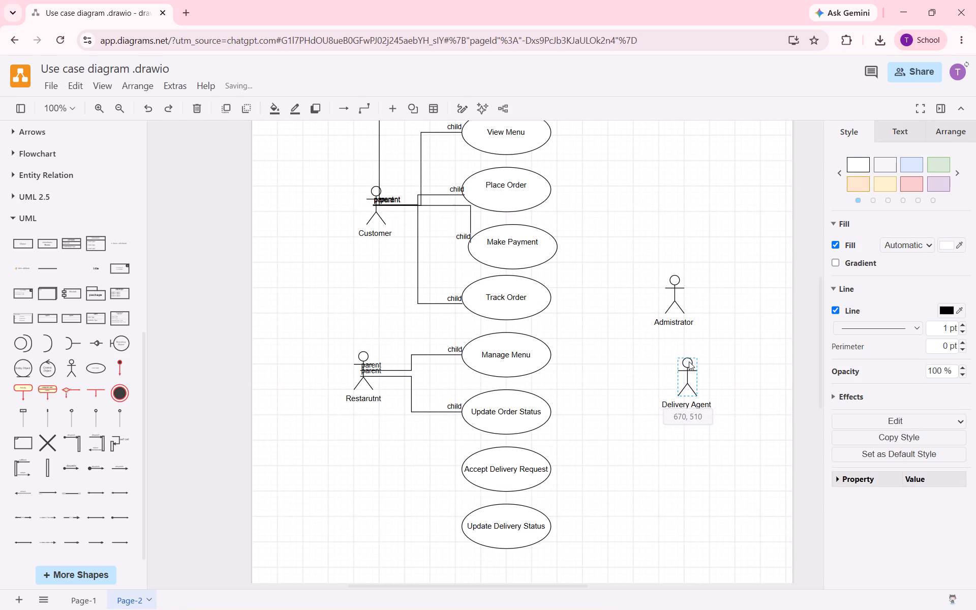
Shift the Delivery Agent actor slightly to the left, keeping it below the Administrator actor.
drag(689, 361, 684, 360)
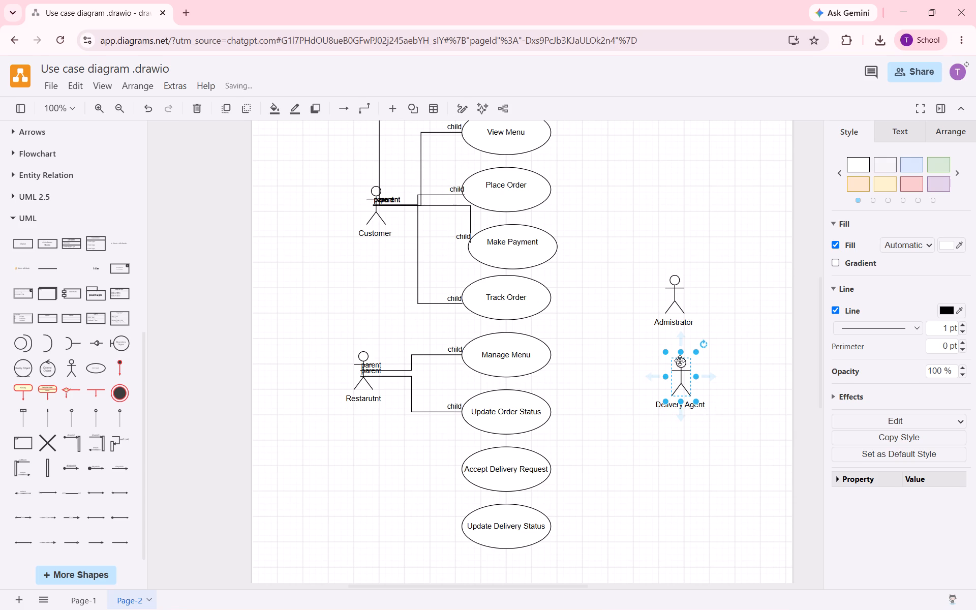
Add an Association 1 line with its parent end on Delivery Agent and attach its child end to the Accept Delivery Request oval.
click(66, 495)
click(473, 351)
drag(499, 352, 653, 374)
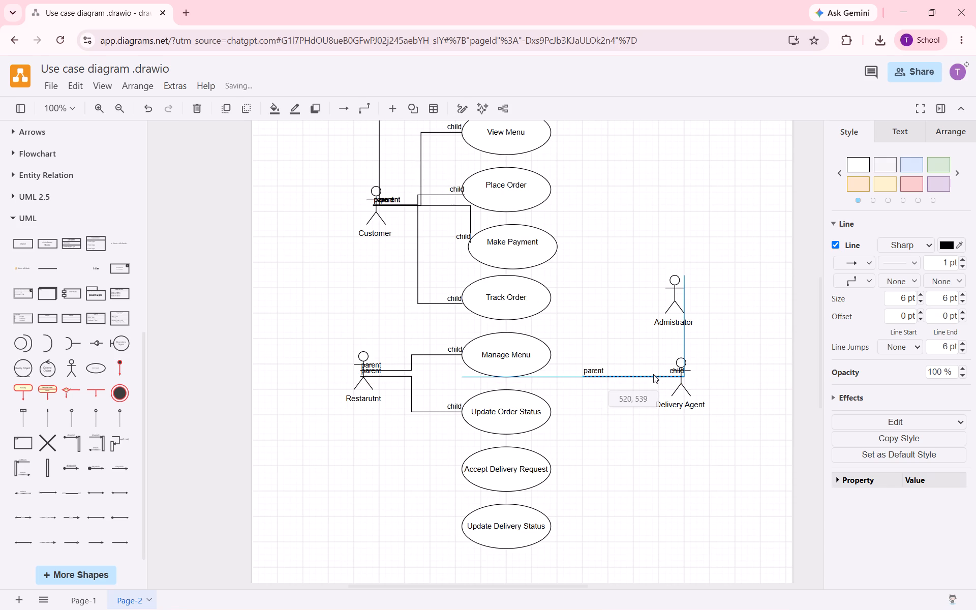
drag(653, 374, 763, 378)
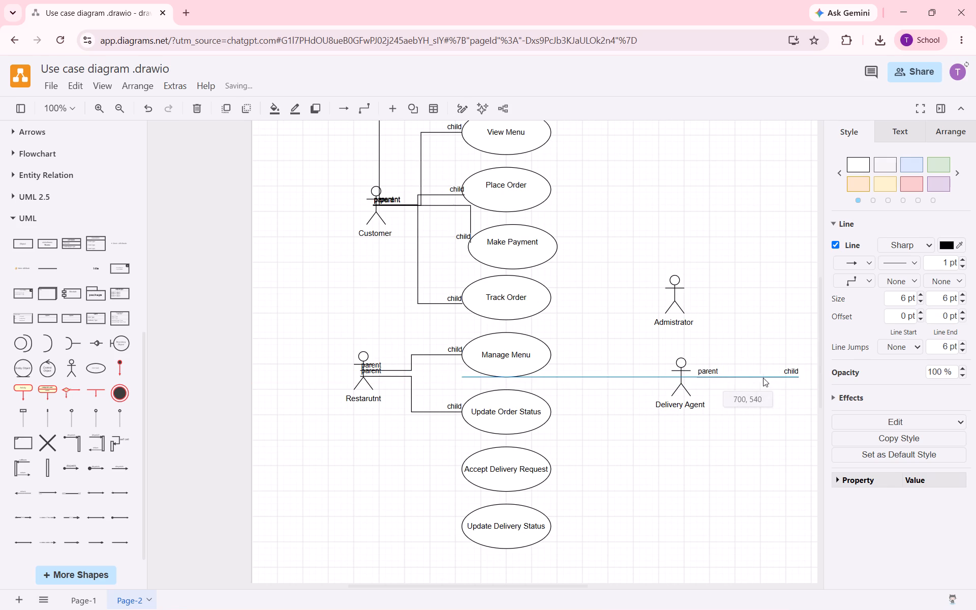
drag(763, 378, 748, 380)
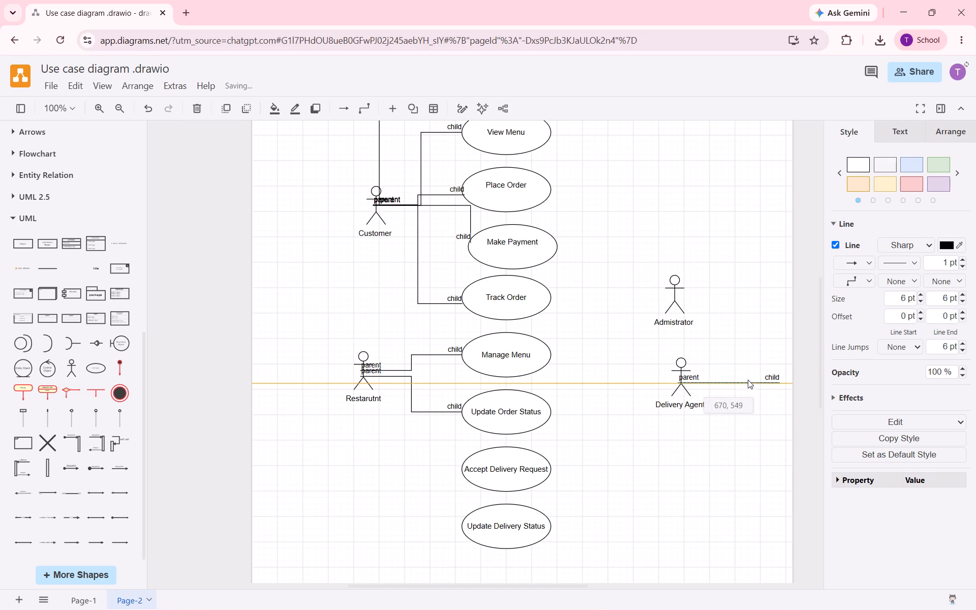
drag(748, 380, 748, 377)
drag(778, 378, 552, 475)
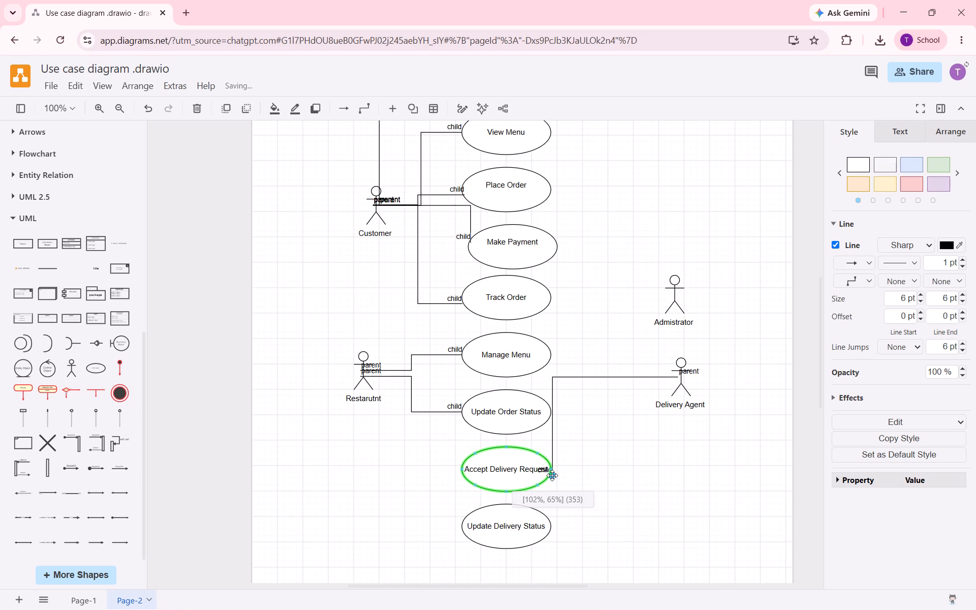
drag(552, 475, 550, 473)
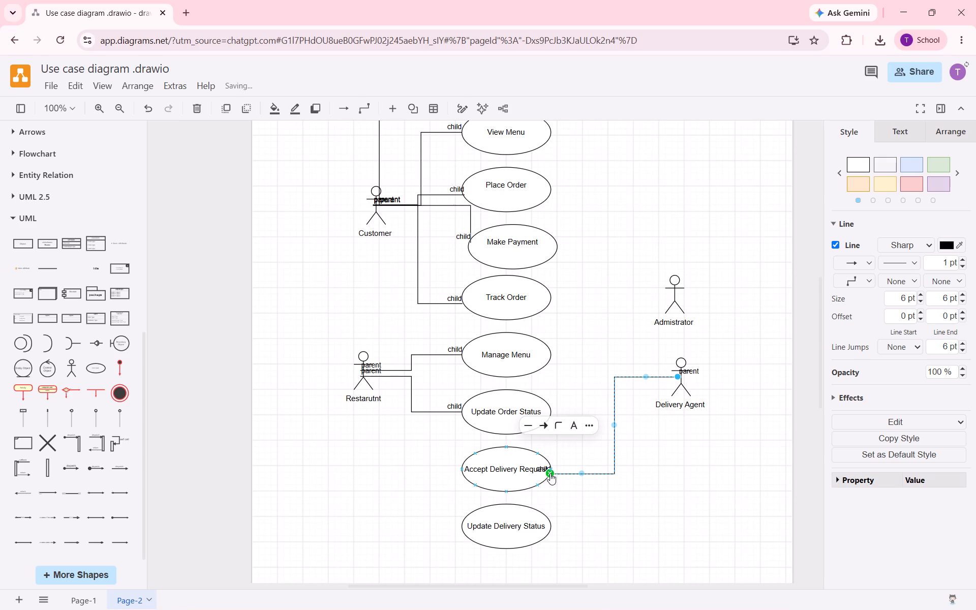
click(555, 490)
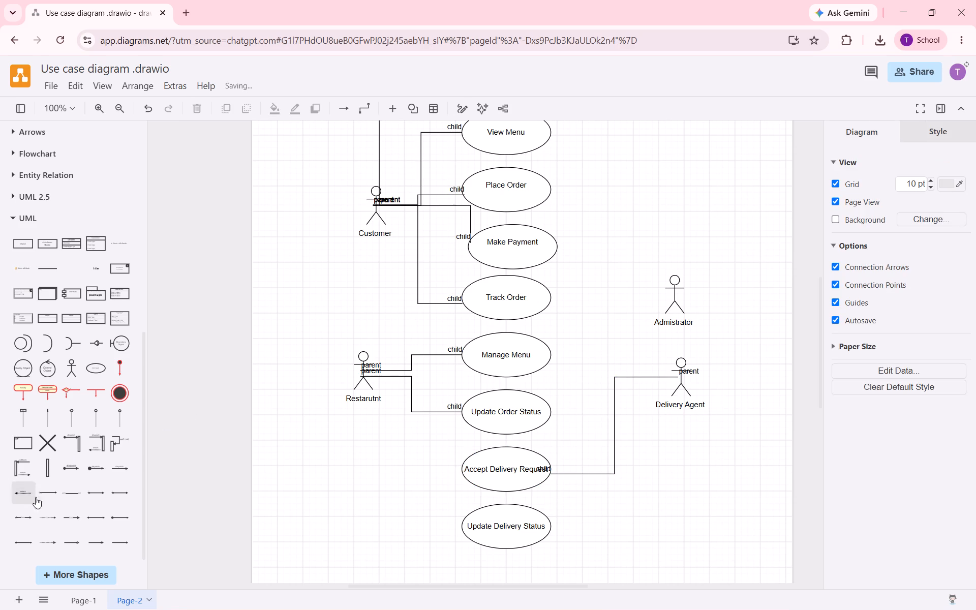
Add another Association 1 line with its parent end on Delivery Agent and attach its child end to the Update Delivery Status oval.
click(67, 492)
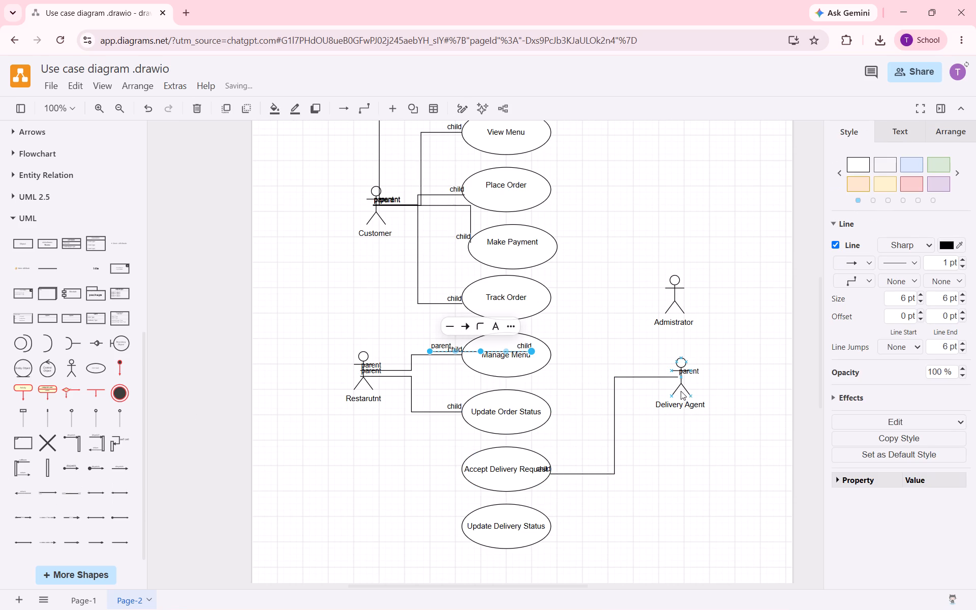
drag(494, 353, 748, 379)
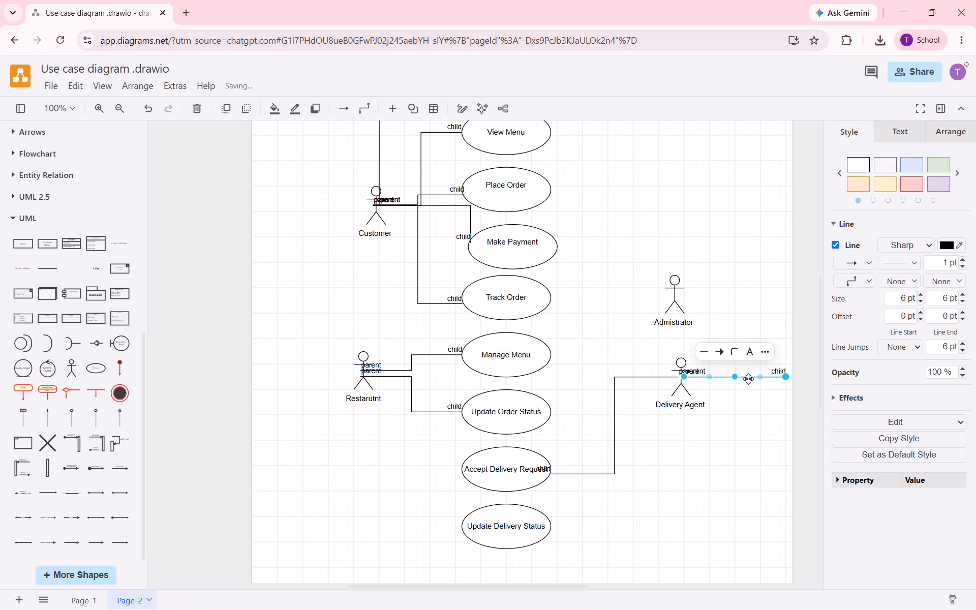
drag(784, 375, 559, 525)
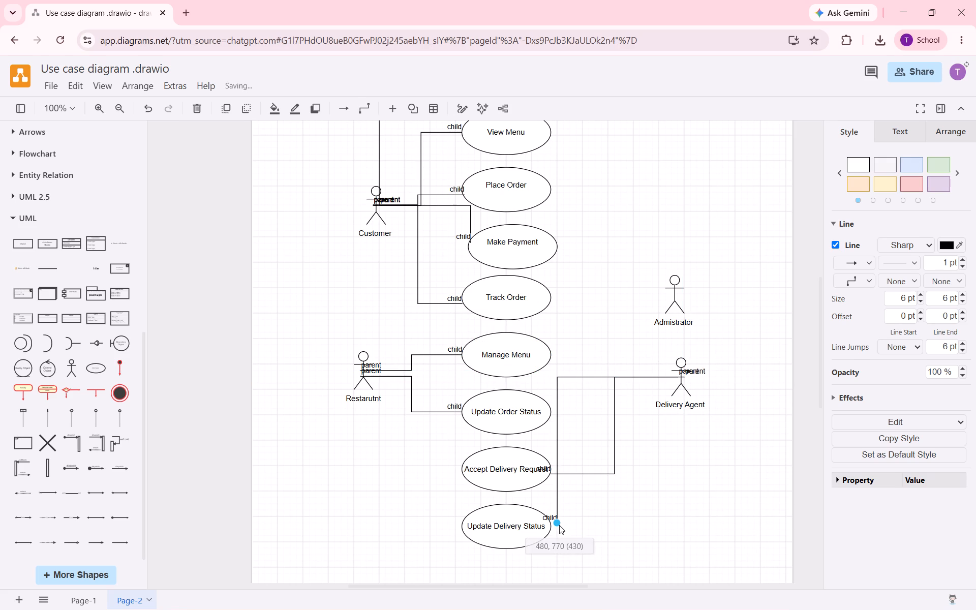
drag(559, 525, 552, 527)
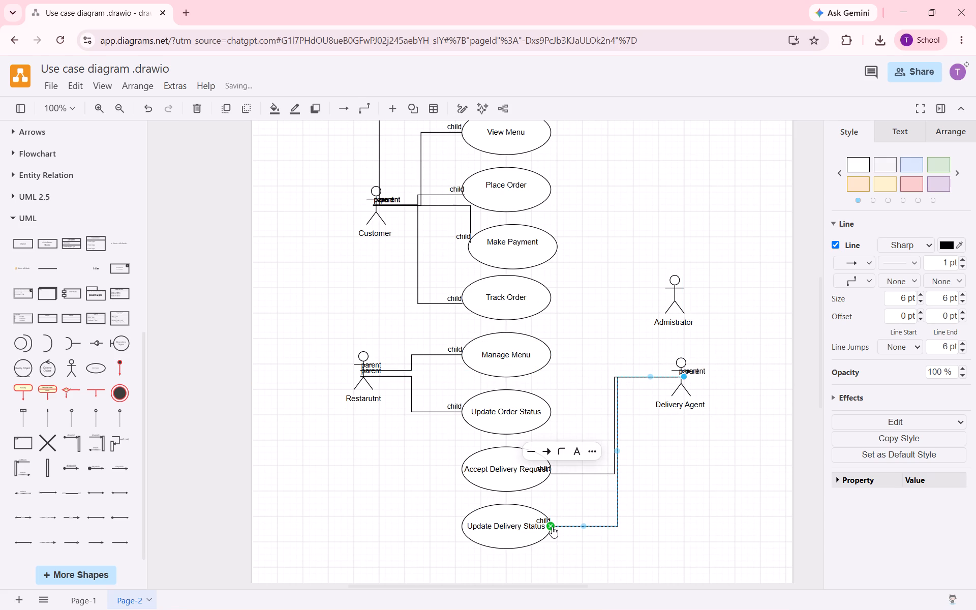
click(653, 504)
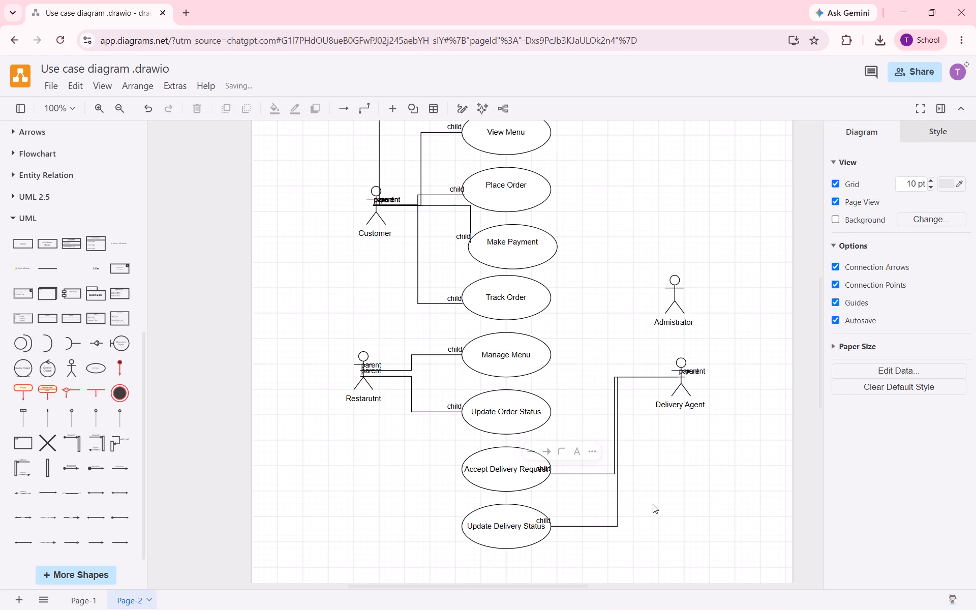
Switch to ChatGPT and send "done" to report that the Delivery Agent connections are finished.
key(alt+Tab)
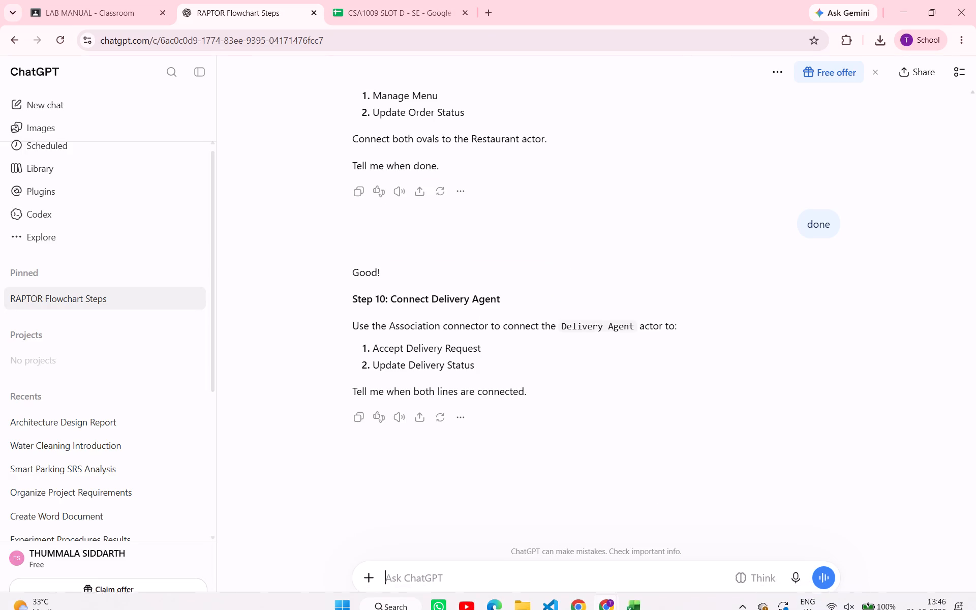
click(493, 570)
text(done)
key(space)
key(Return)
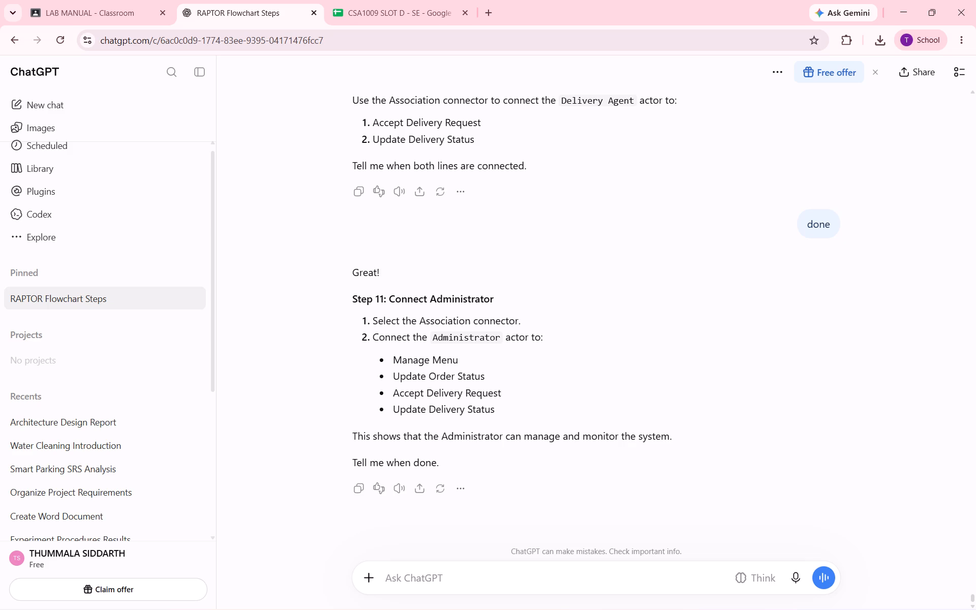
Switch back to the draw.io use case diagram.
key(alt+Tab)
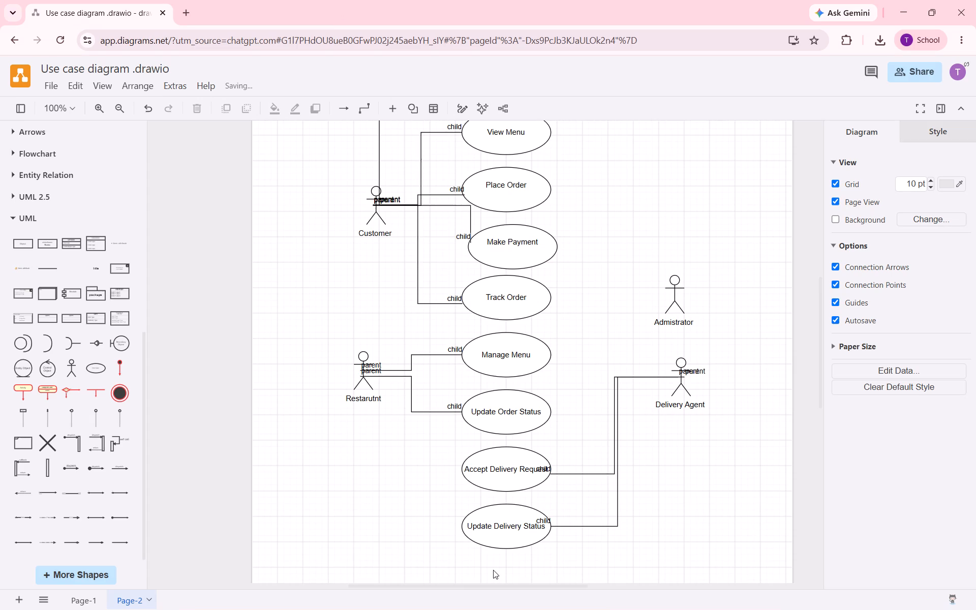
key(alt+Tab)
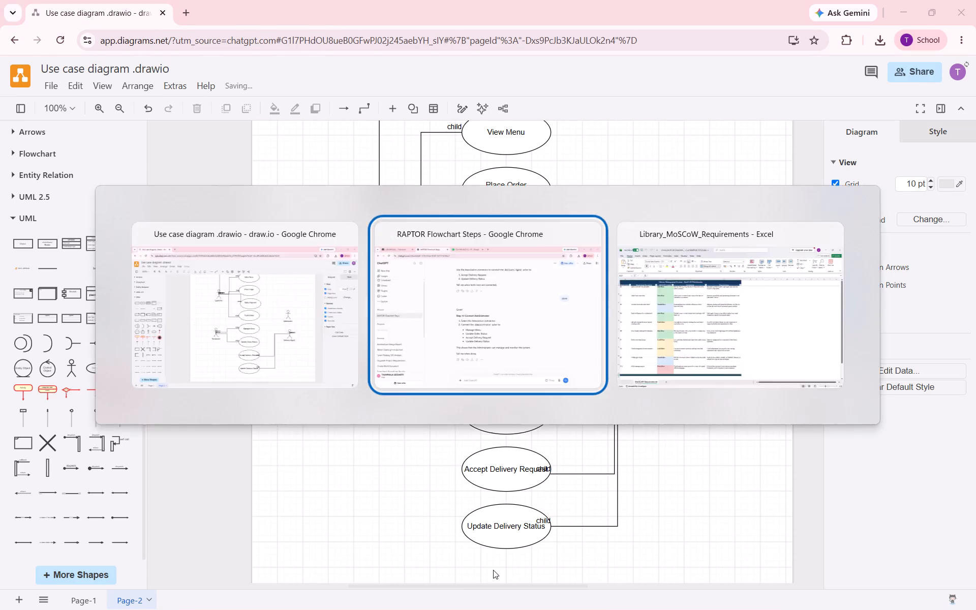
key(alt+Tab)
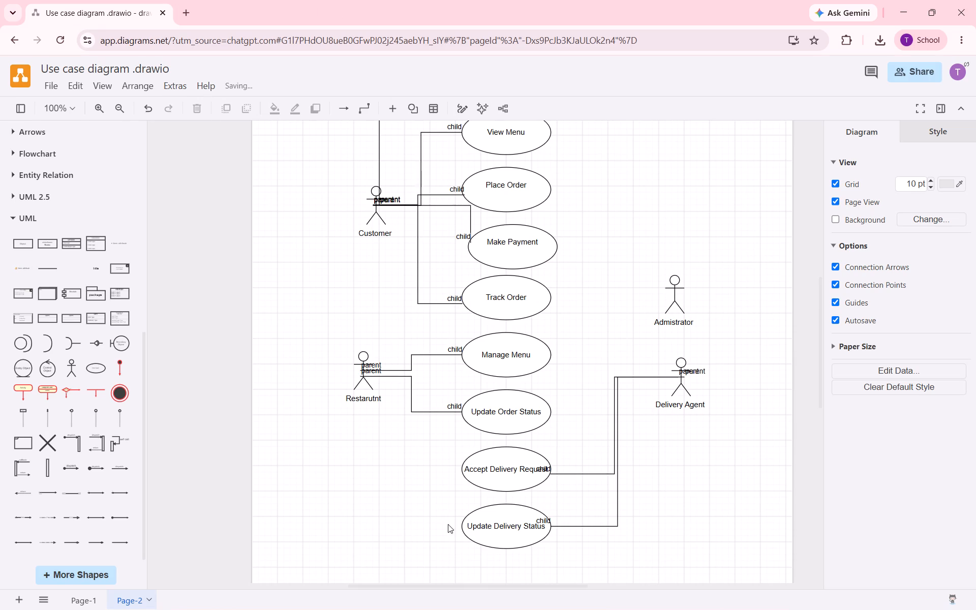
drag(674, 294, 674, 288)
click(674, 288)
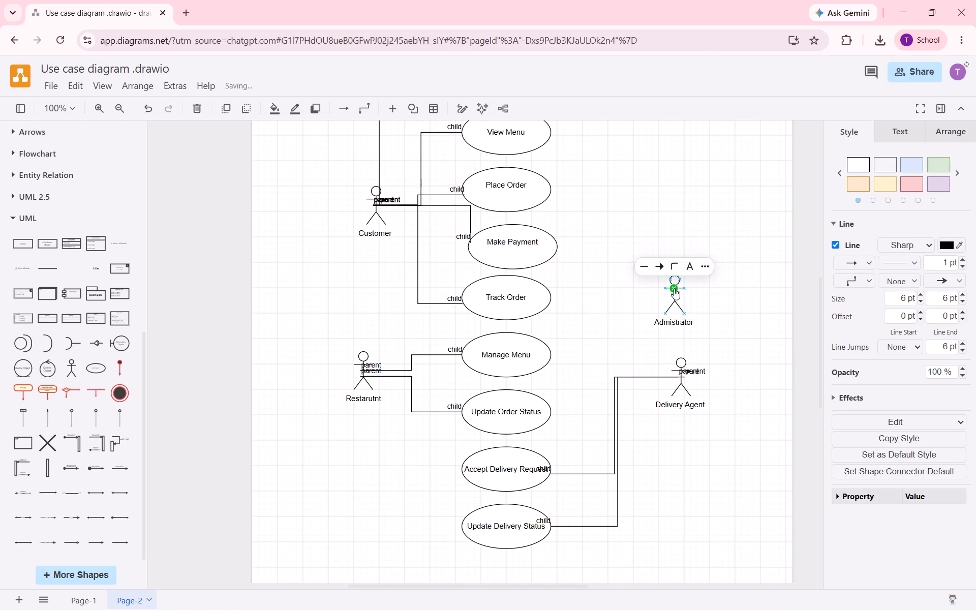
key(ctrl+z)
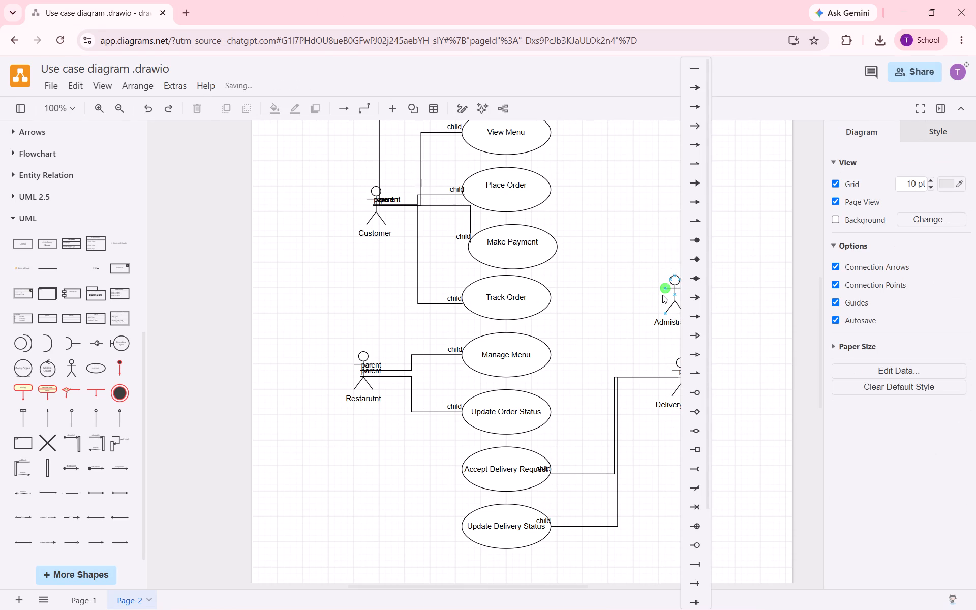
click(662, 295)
Move the Administrator actor up, about level with the Place Order oval and well above Delivery Agent.
click(671, 286)
drag(671, 286, 687, 188)
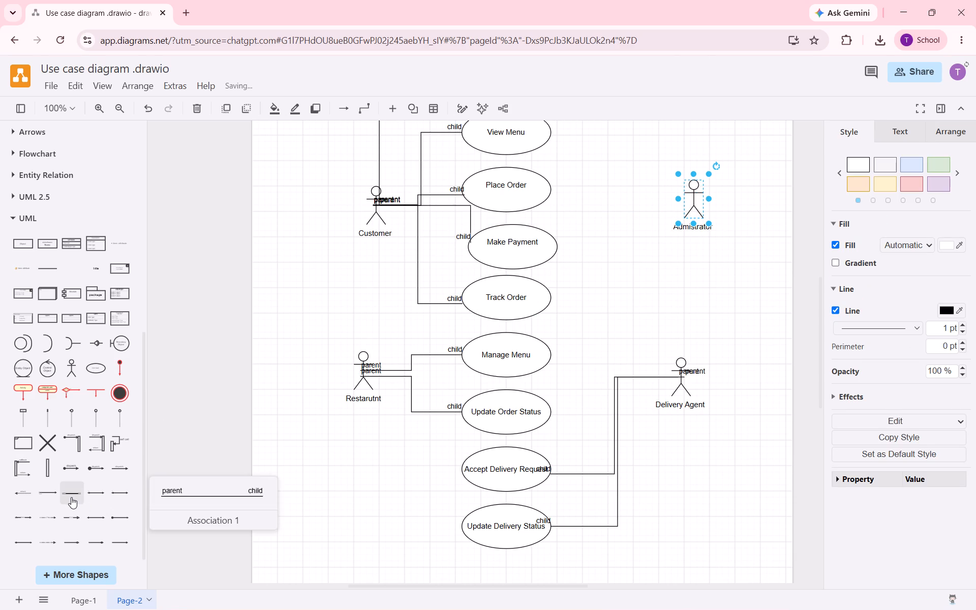
Add an Association 1 line with its parent end on Administrator and attach its child end to the Manage Menu oval.
click(71, 497)
click(687, 203)
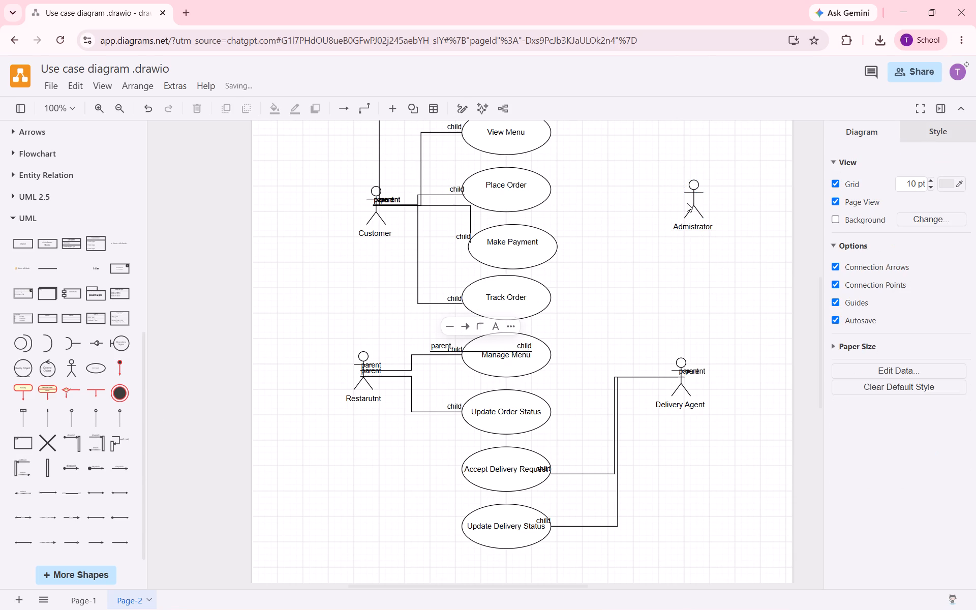
drag(496, 352, 677, 208)
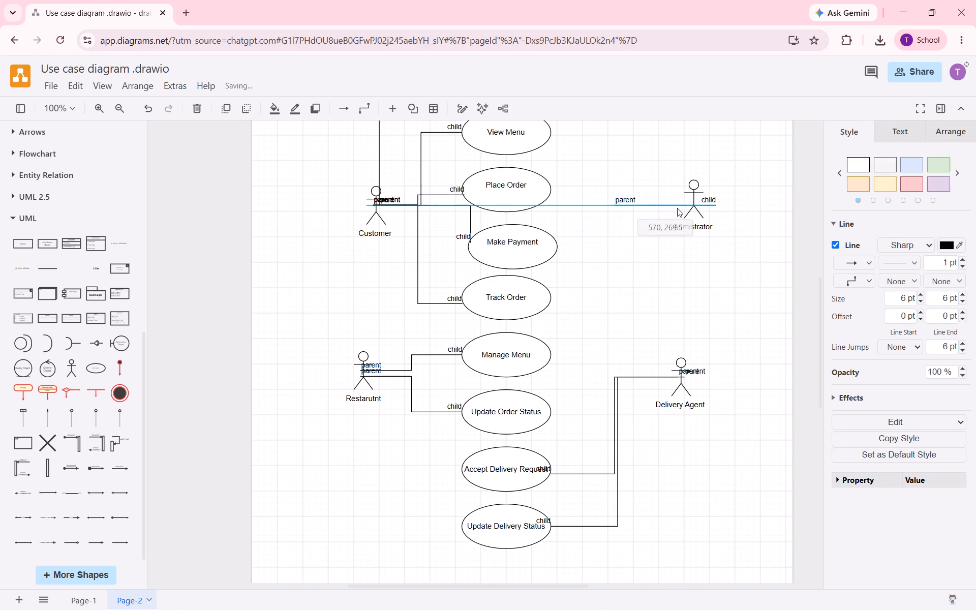
drag(677, 208, 765, 199)
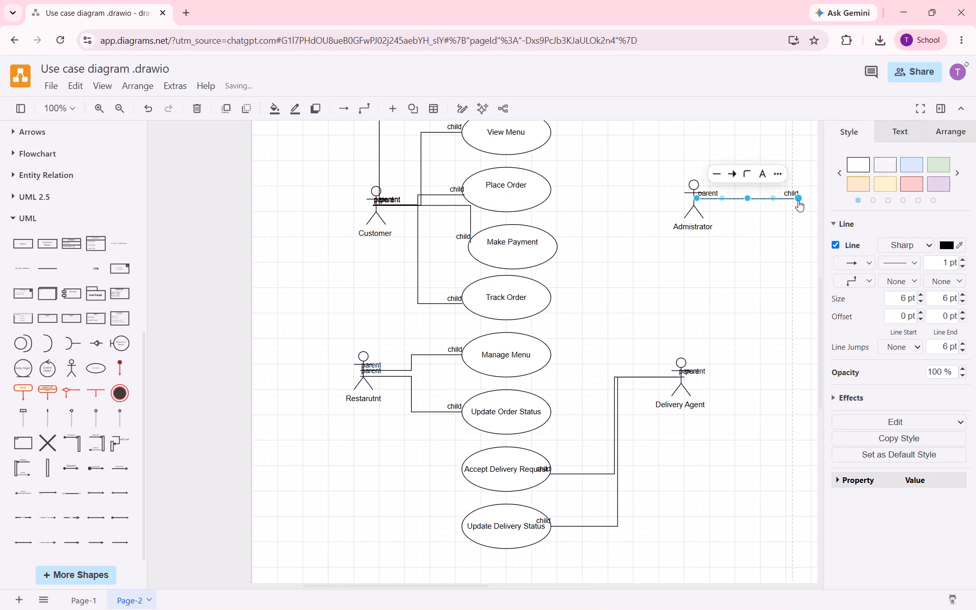
drag(795, 199, 534, 369)
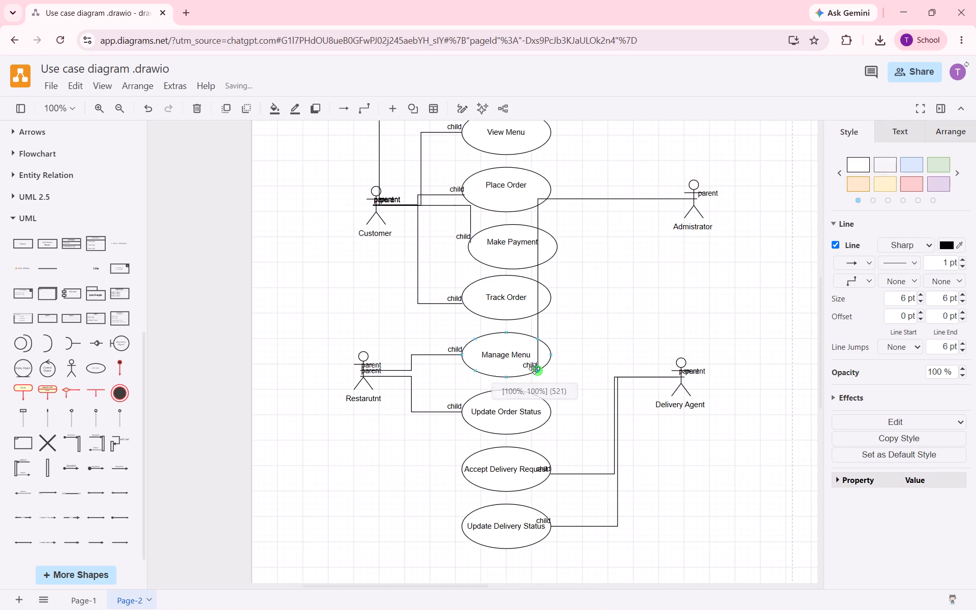
drag(534, 369, 554, 354)
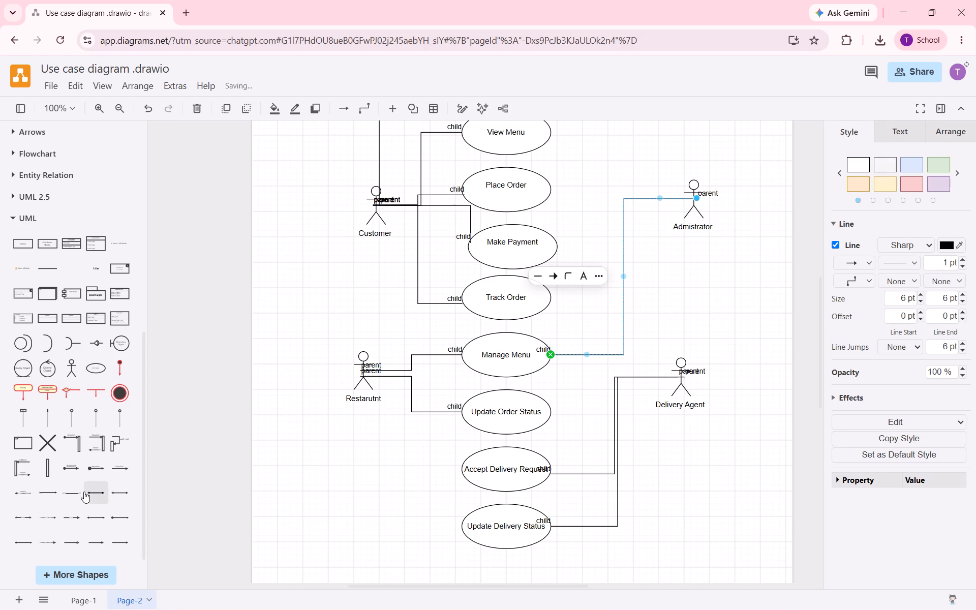
Add another Association 1 line with its parent end at Administrator and attach its child end to the Update Order Status oval.
click(73, 491)
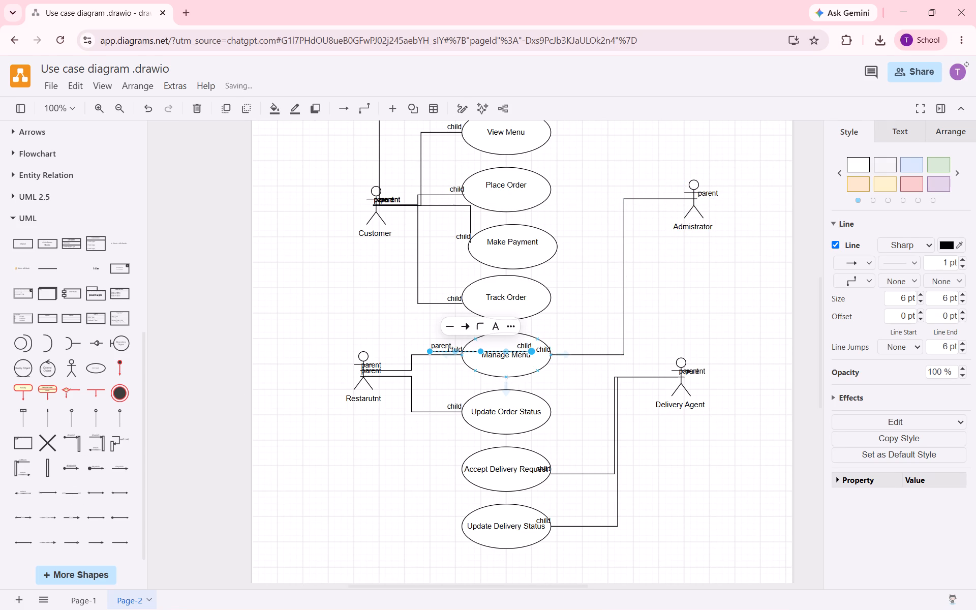
drag(489, 352, 792, 200)
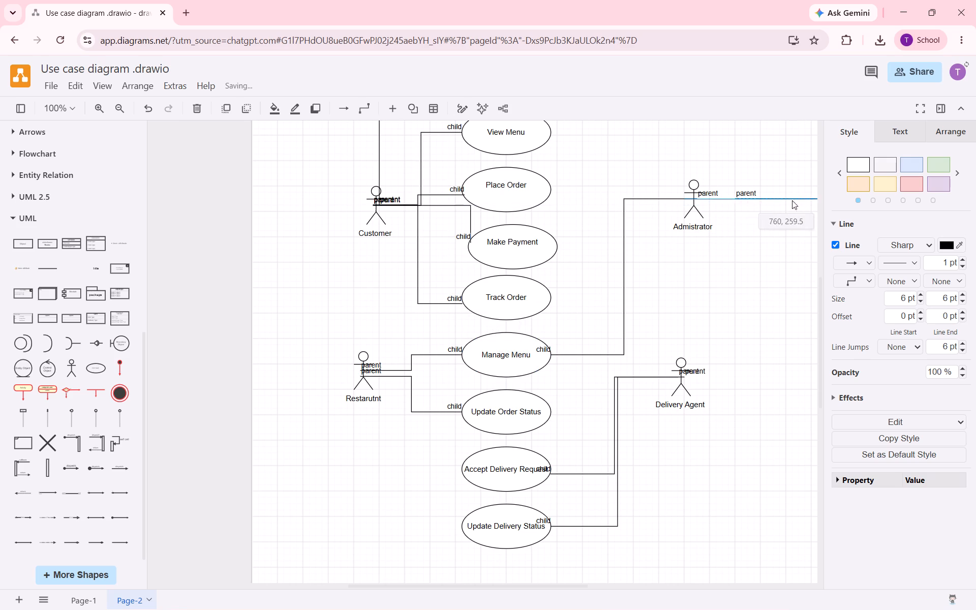
drag(792, 200, 768, 198)
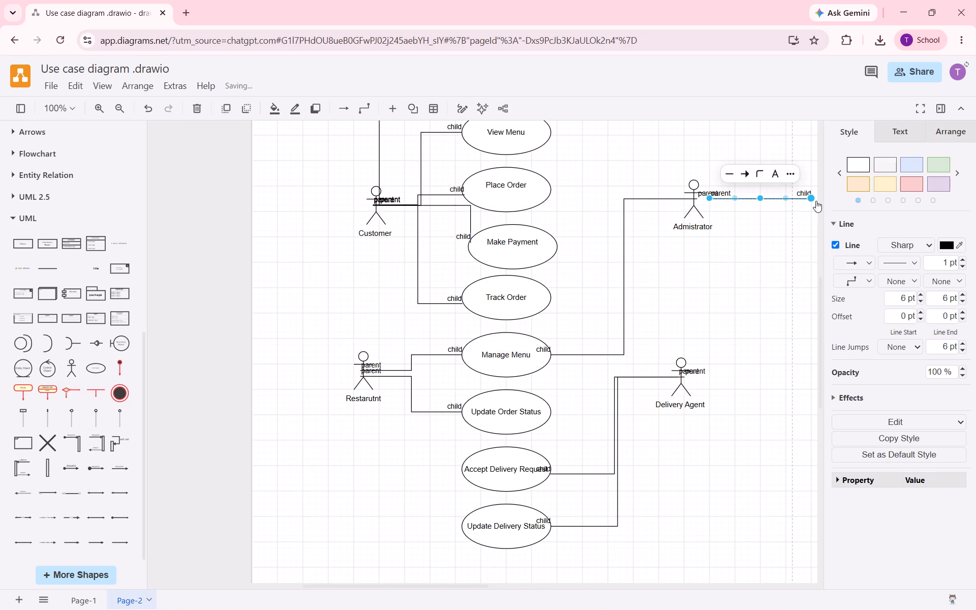
drag(810, 198, 585, 491)
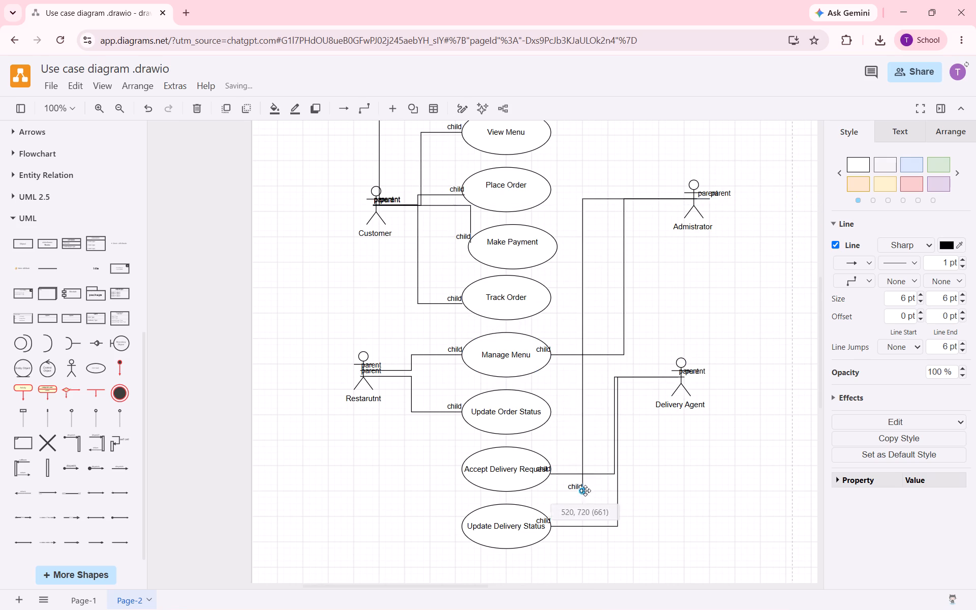
drag(585, 491, 551, 411)
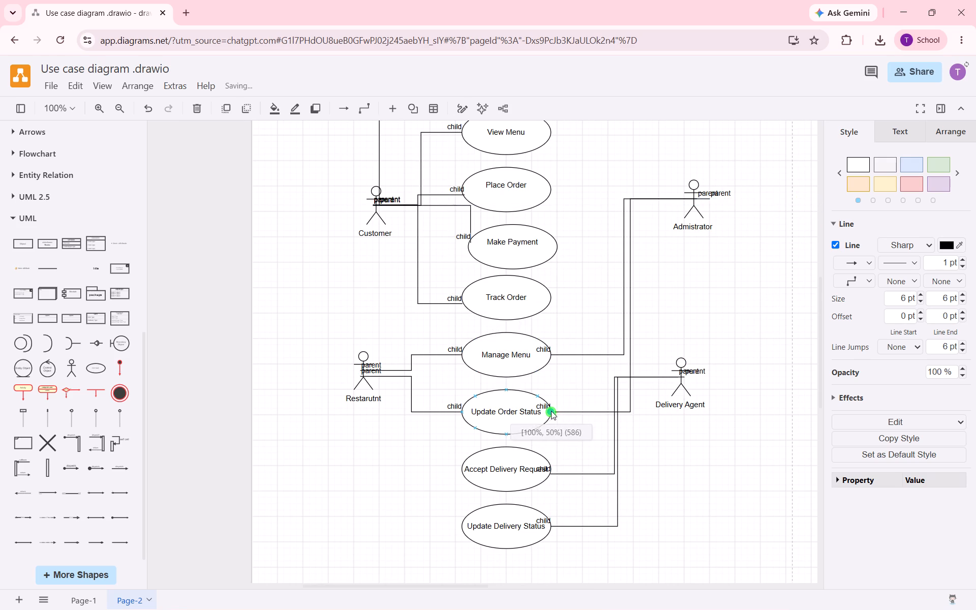
drag(551, 411, 552, 412)
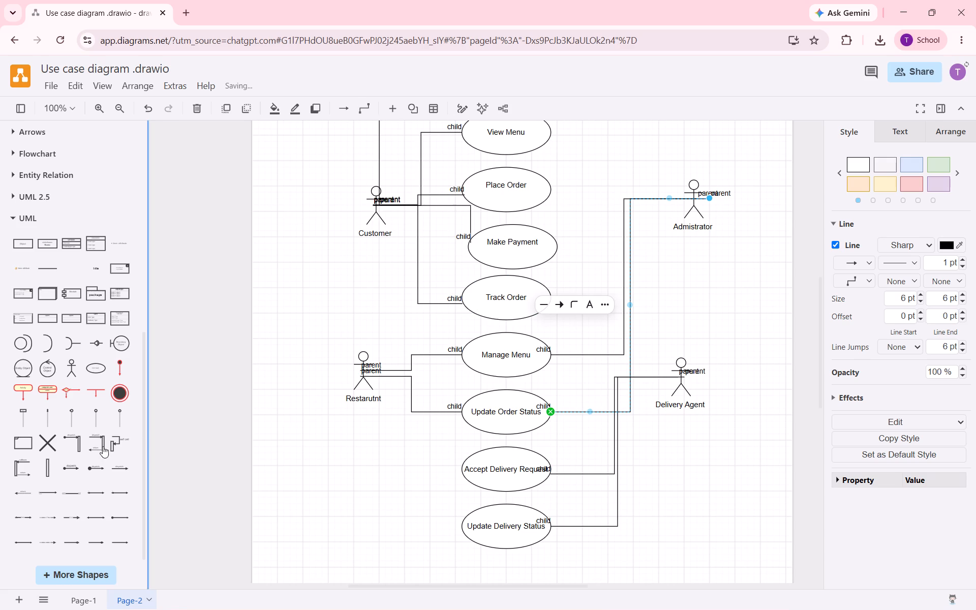
Add an Association 1 line with its parent end on Administrator and attach its child end to the Accept Delivery Request oval.
click(73, 491)
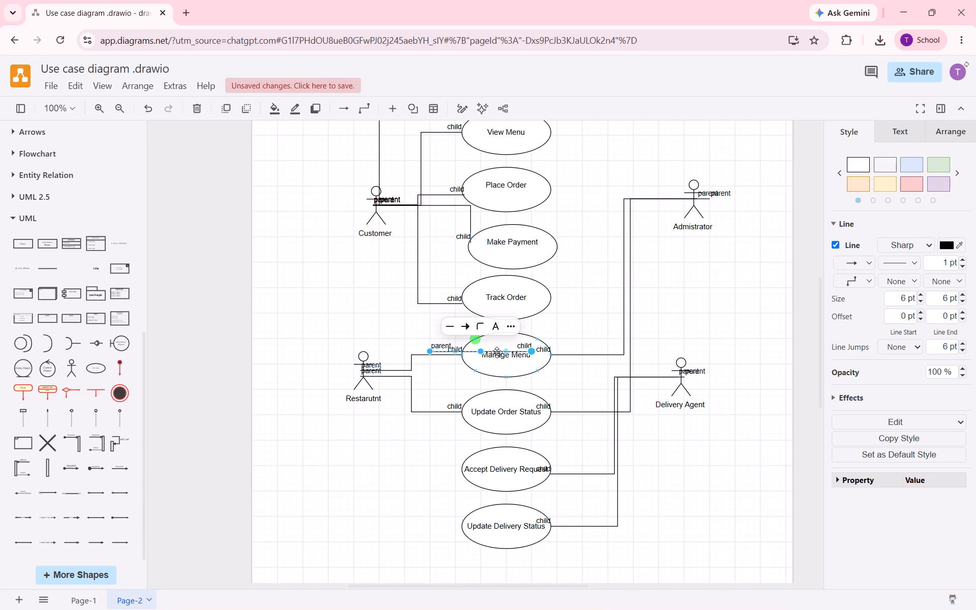
drag(500, 351, 779, 199)
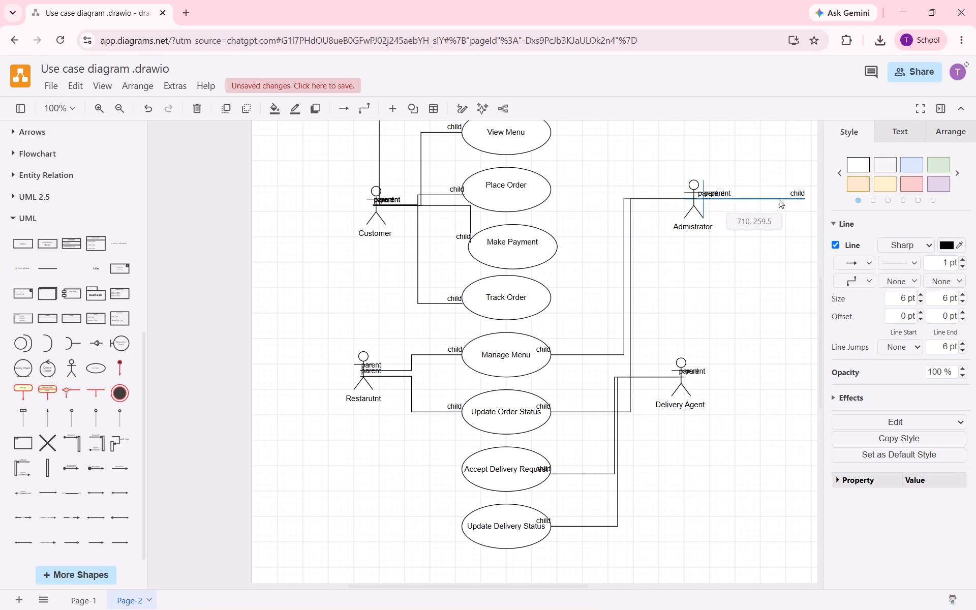
drag(779, 199, 760, 201)
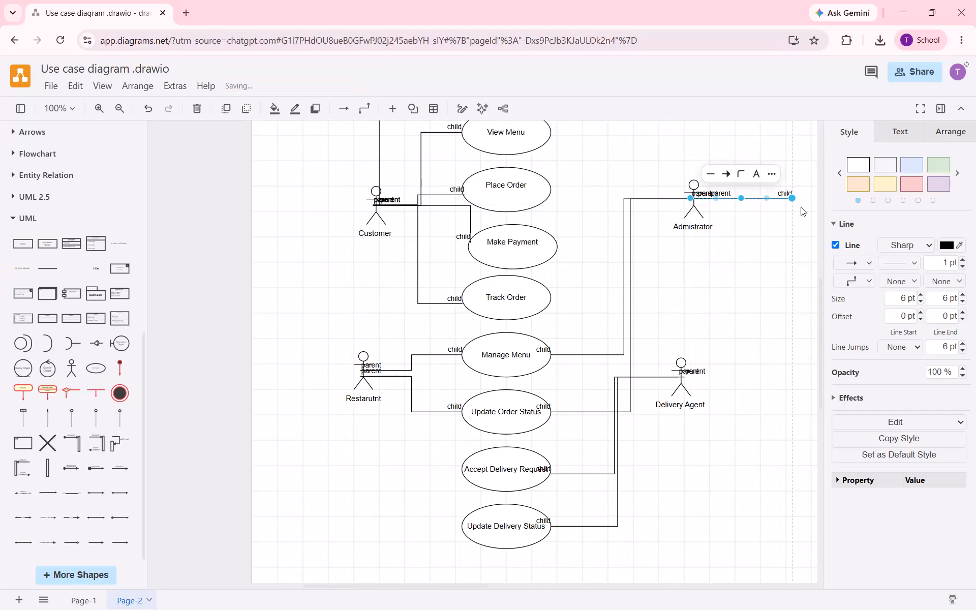
drag(792, 197, 603, 497)
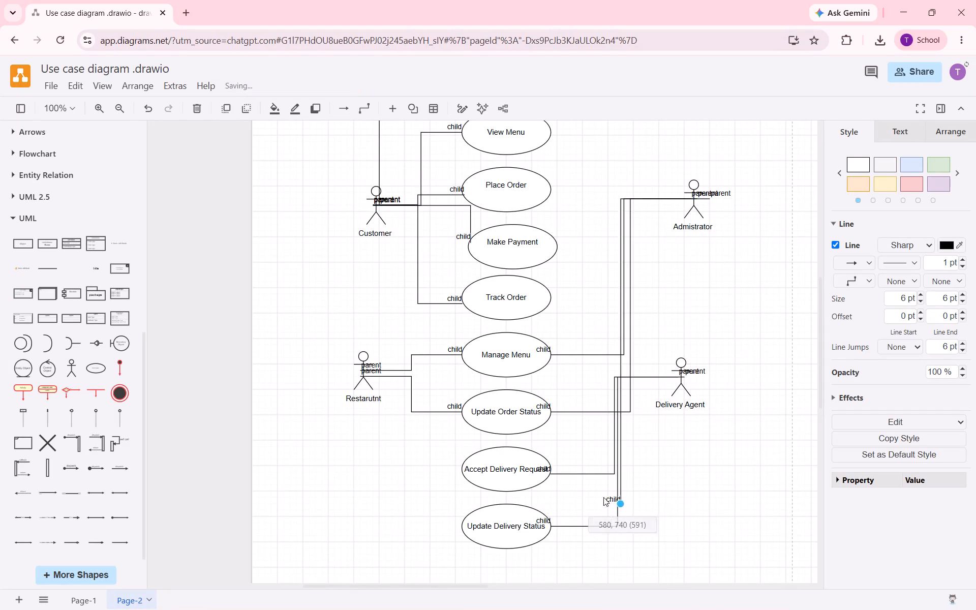
drag(603, 497, 553, 473)
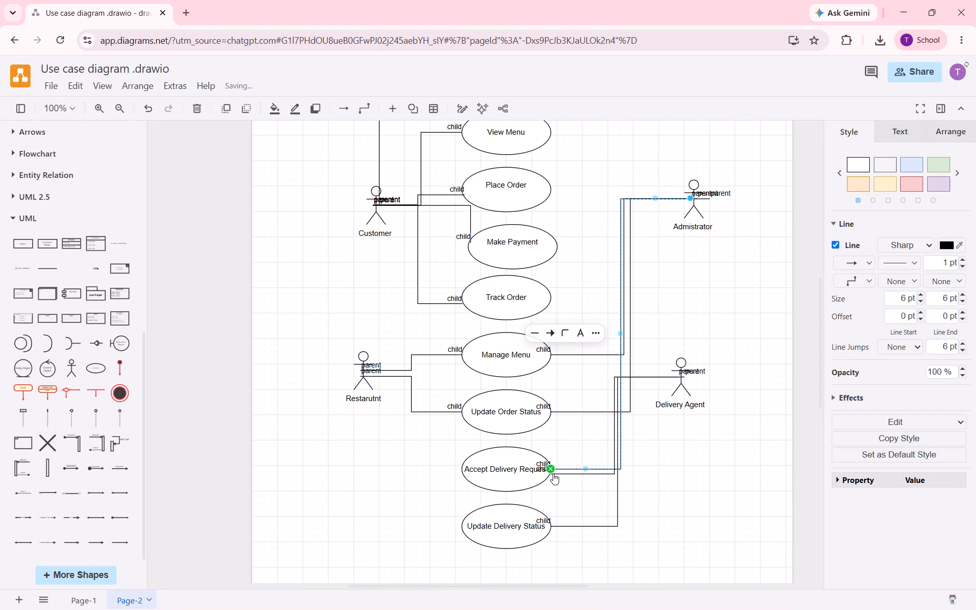
Add another Association 1 line with its parent end on Administrator and attach its child end to the Update Delivery Status oval.
click(71, 498)
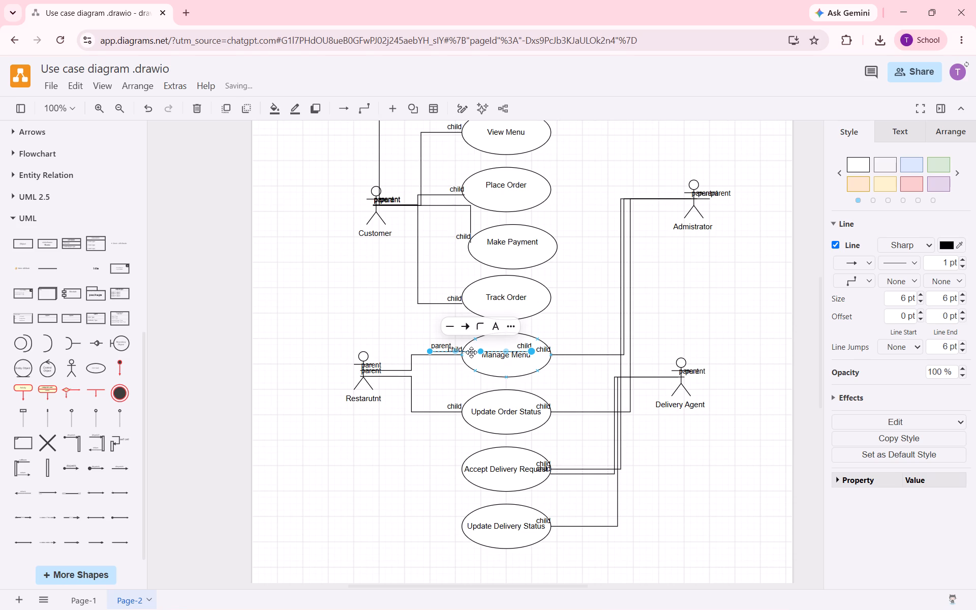
drag(471, 351, 736, 192)
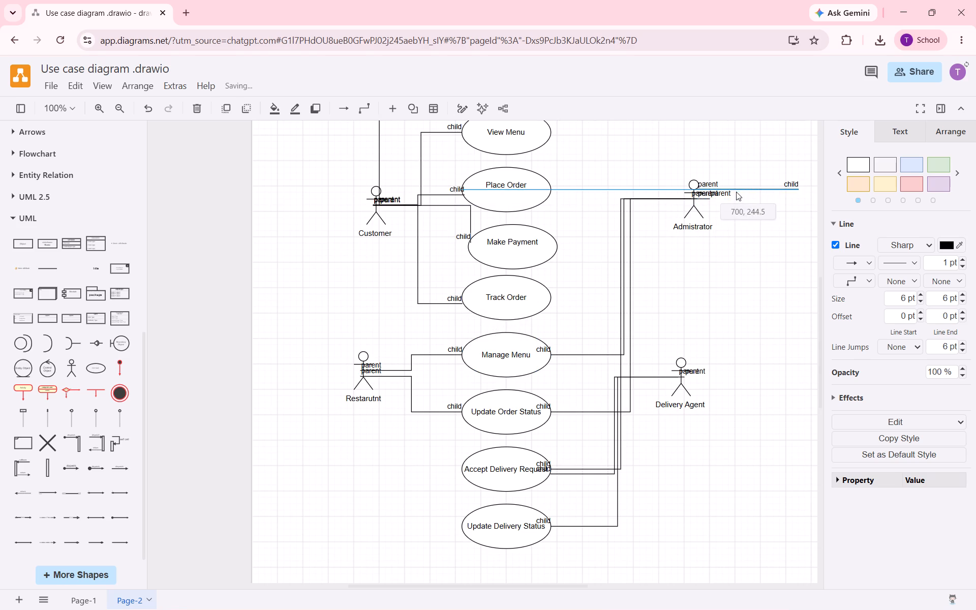
drag(736, 192, 732, 203)
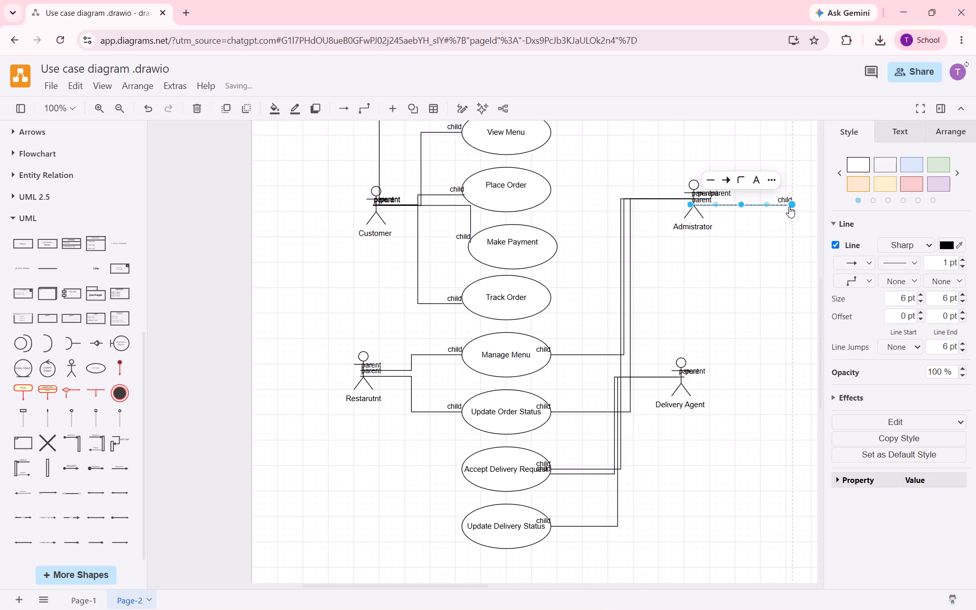
drag(789, 206, 558, 554)
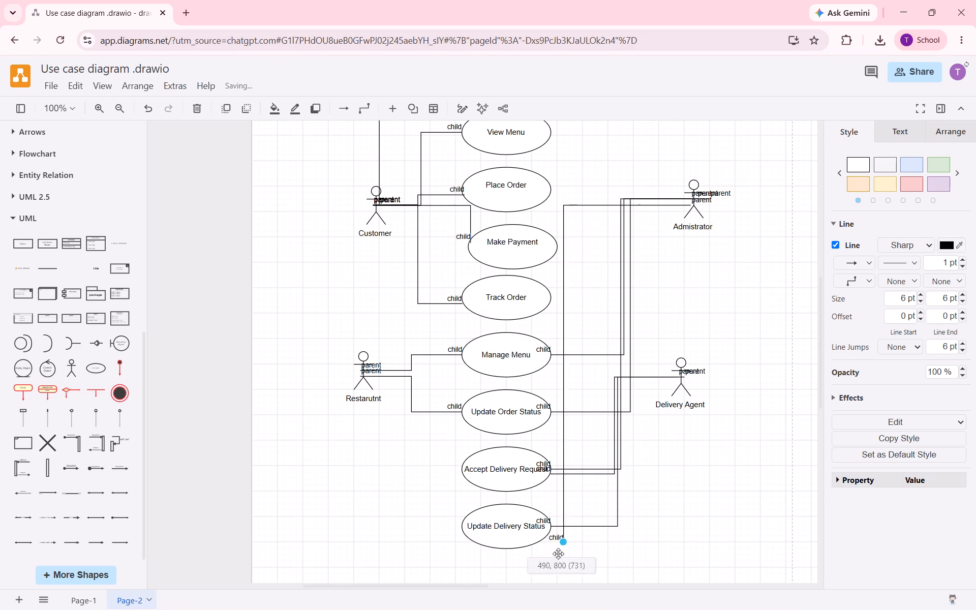
drag(558, 554, 552, 536)
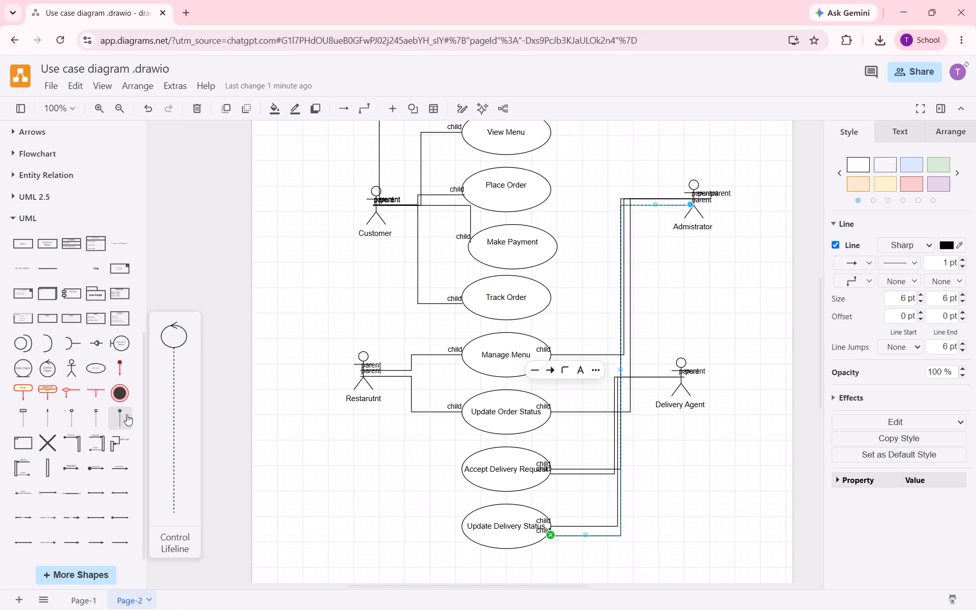
scroll(90, 499, down, 1)
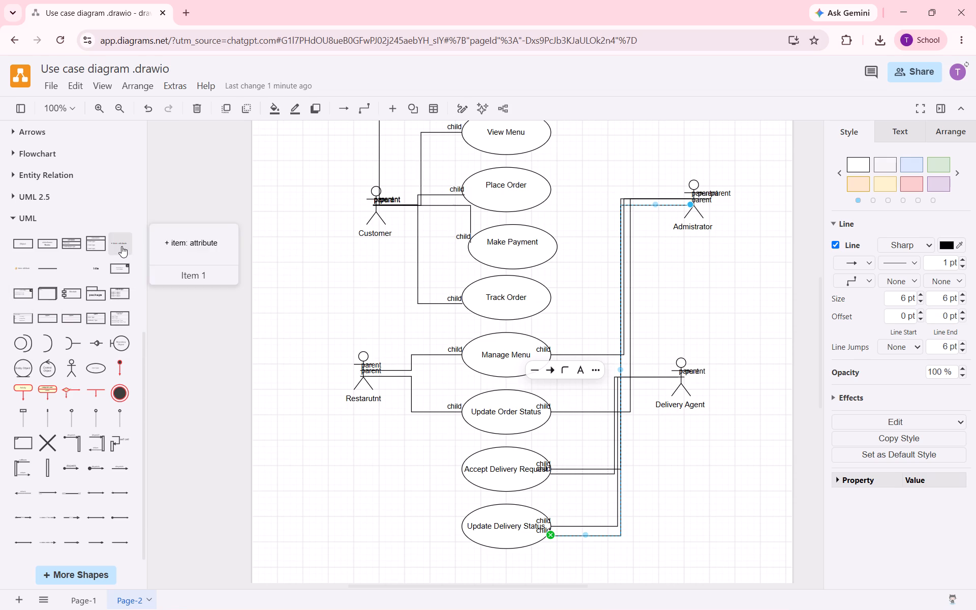
scroll(124, 481, down, 2)
key(alt+Tab)
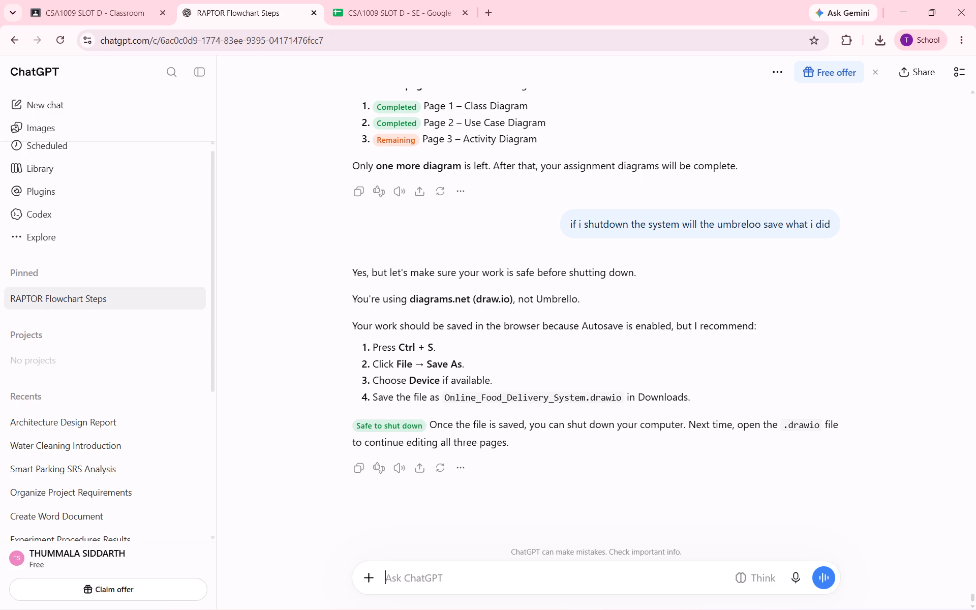
key(alt+Tab)
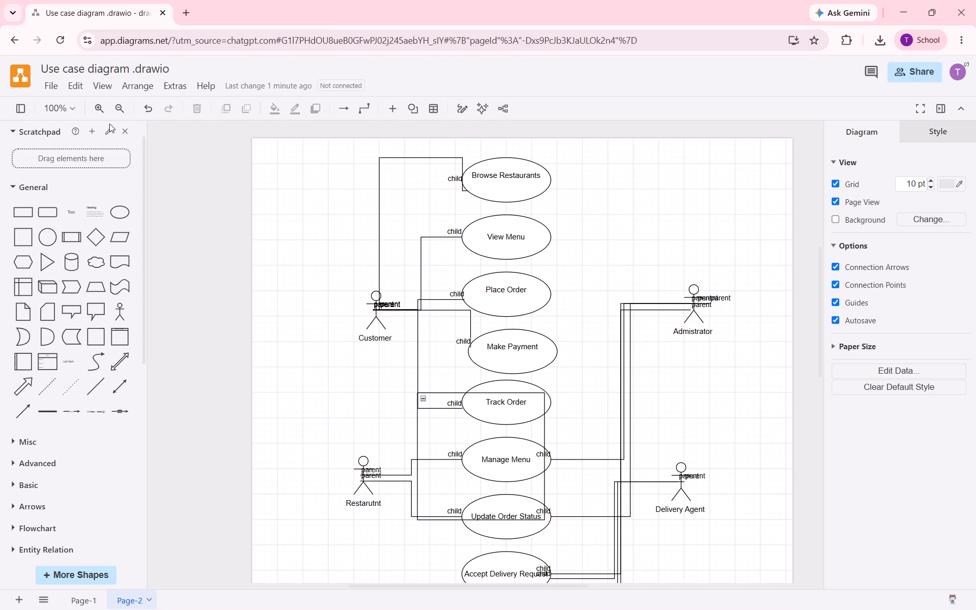
click(51, 88)
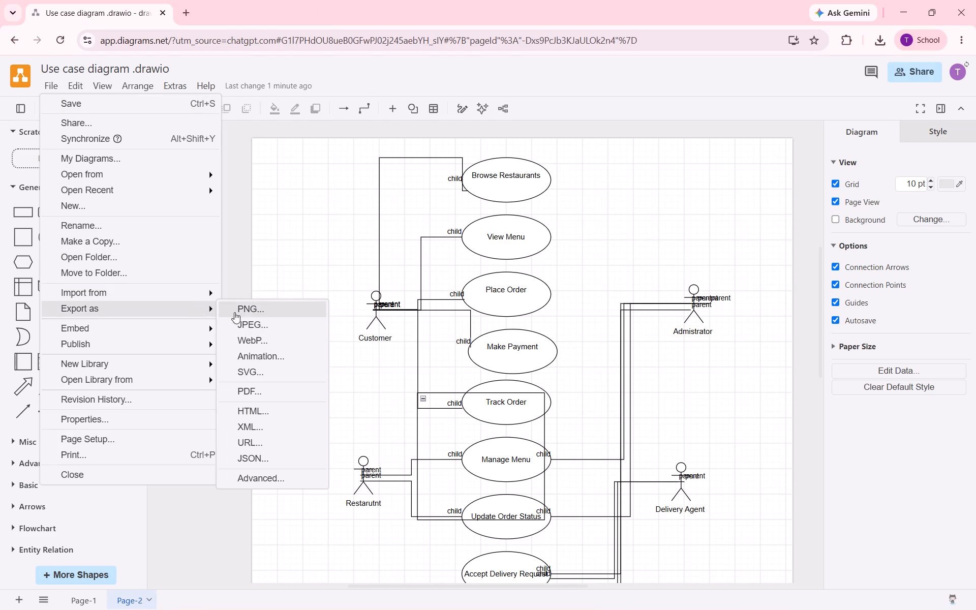
click(251, 312)
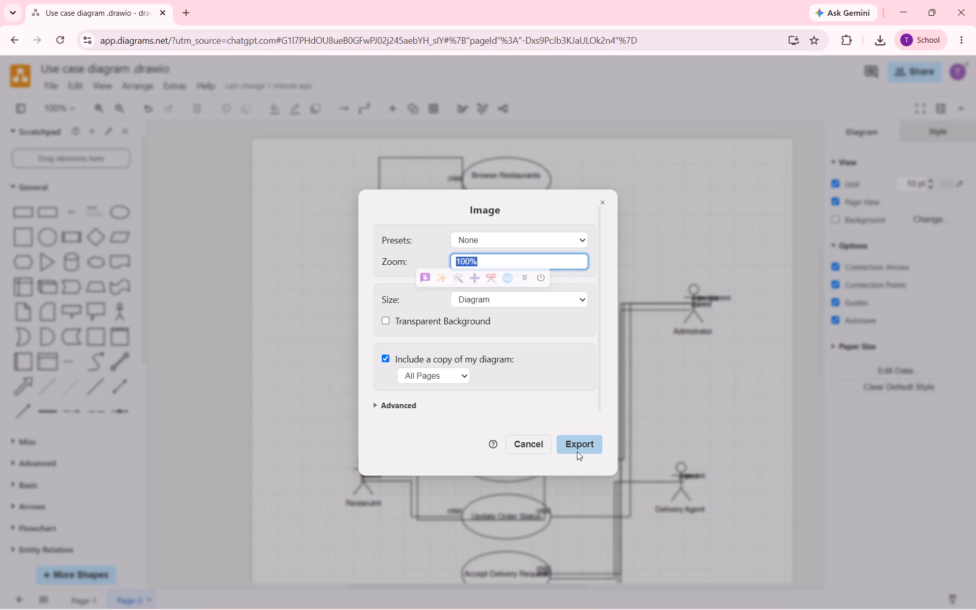
click(579, 446)
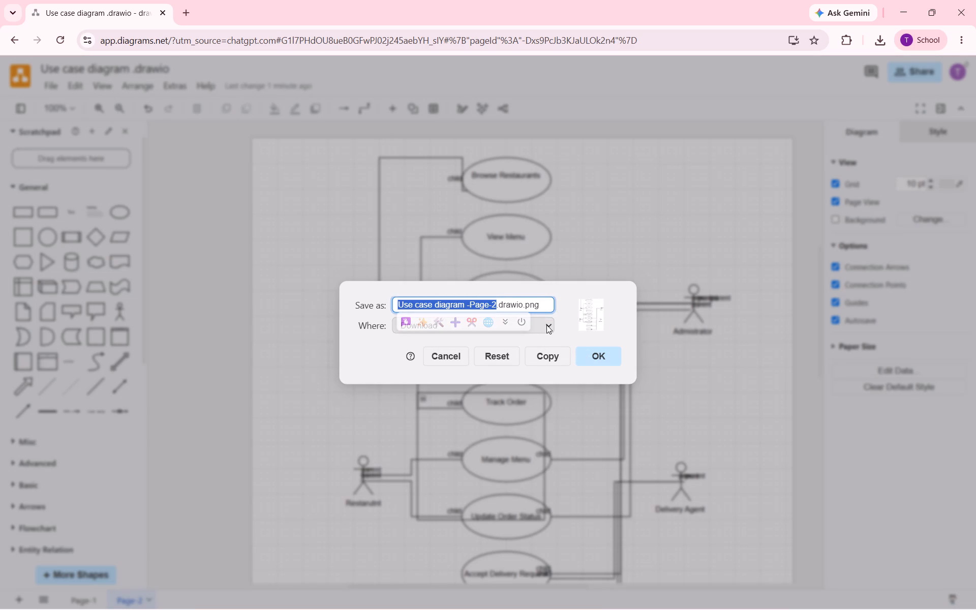
click(608, 352)
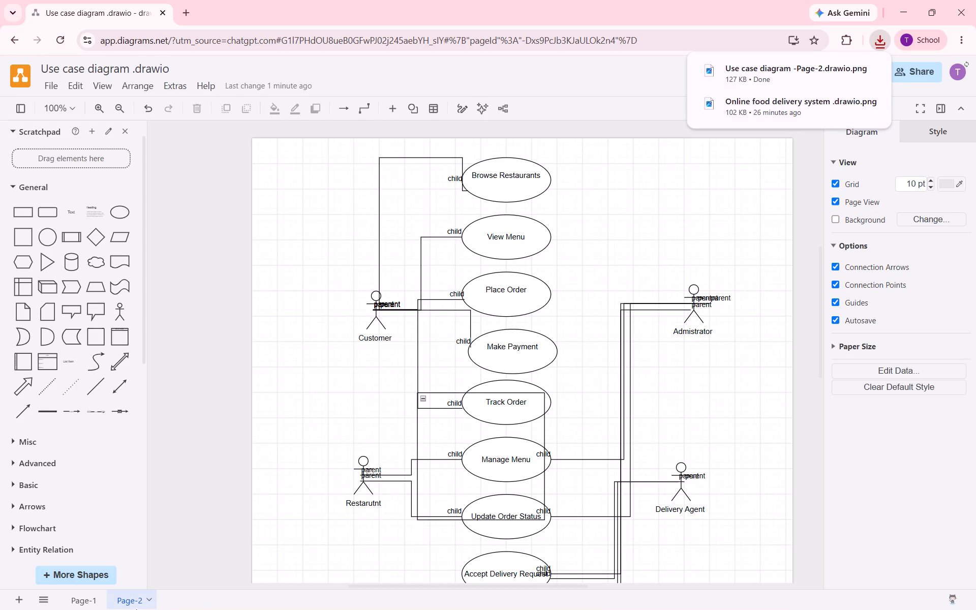
Add a third page to the draw.io file.
click(20, 604)
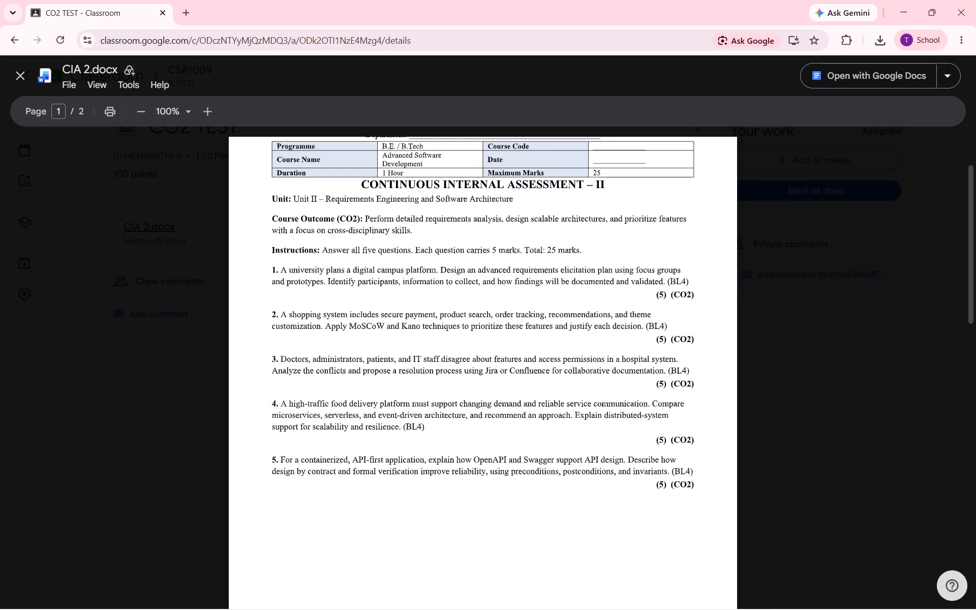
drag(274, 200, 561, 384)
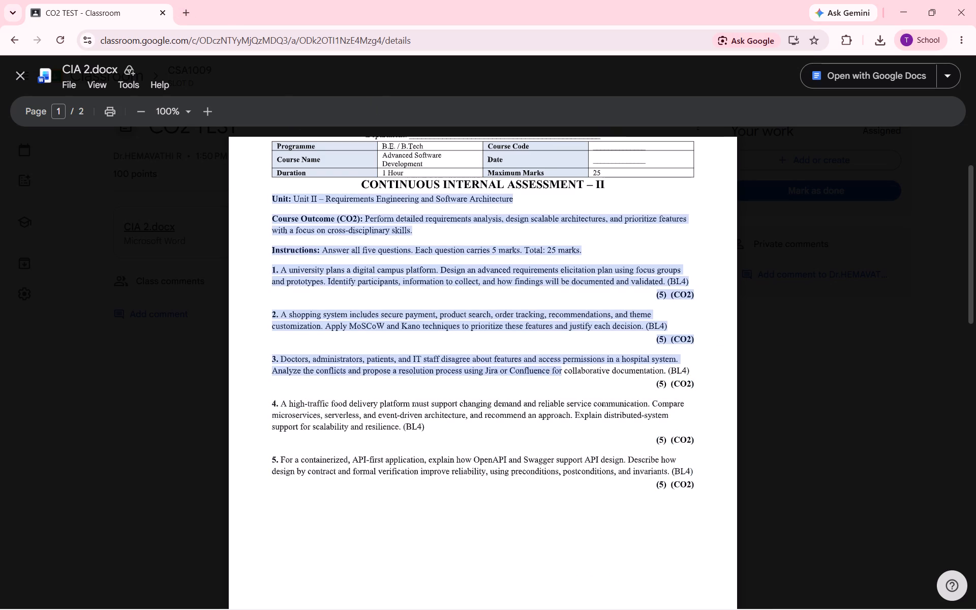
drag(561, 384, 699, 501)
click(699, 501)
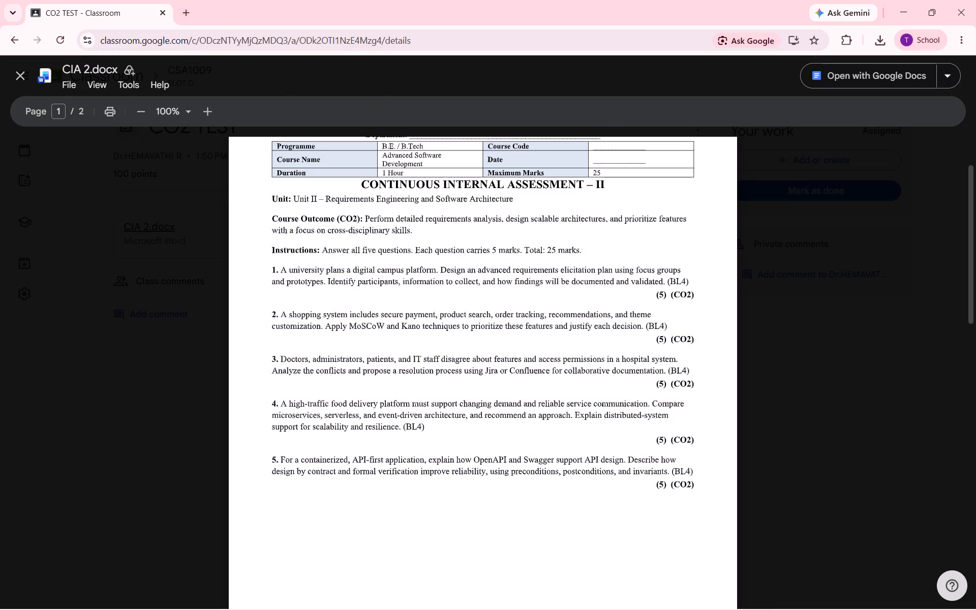
Open CIA 2.docx in Google Docs.
click(852, 76)
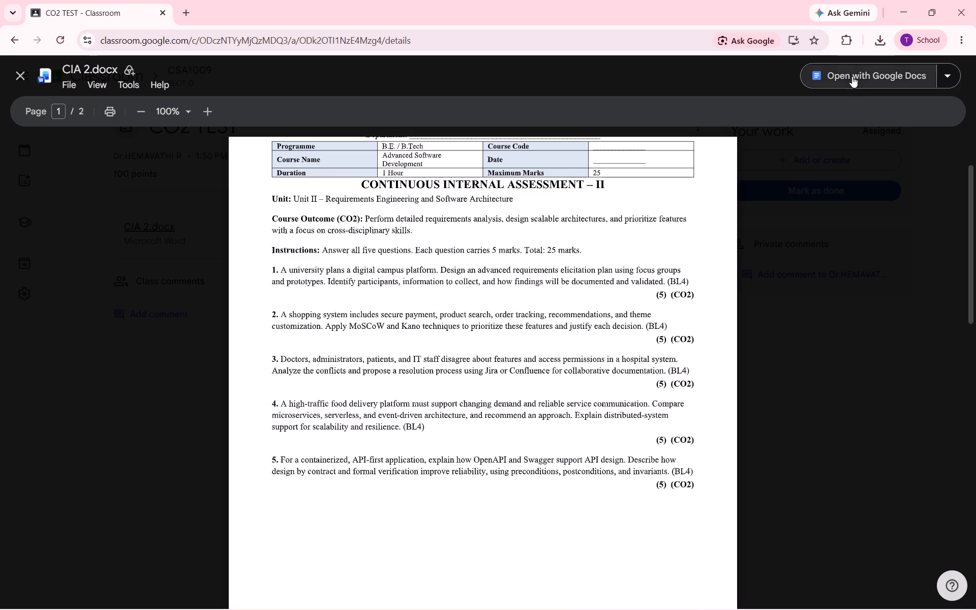
key(alt+Tab)
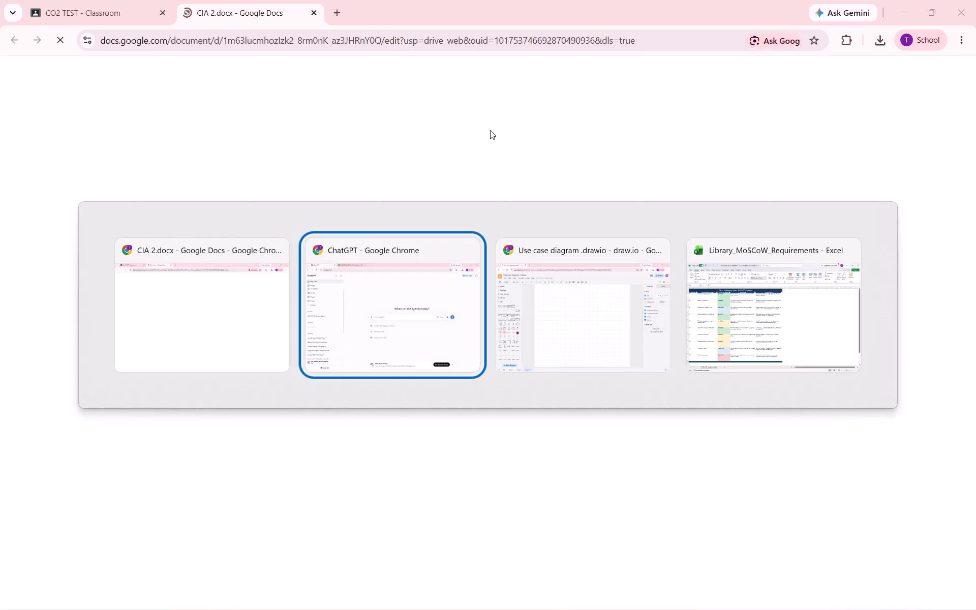